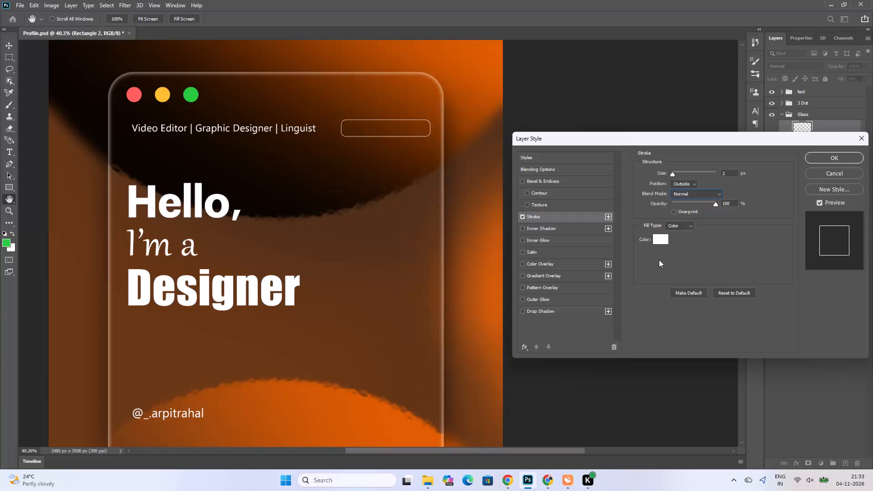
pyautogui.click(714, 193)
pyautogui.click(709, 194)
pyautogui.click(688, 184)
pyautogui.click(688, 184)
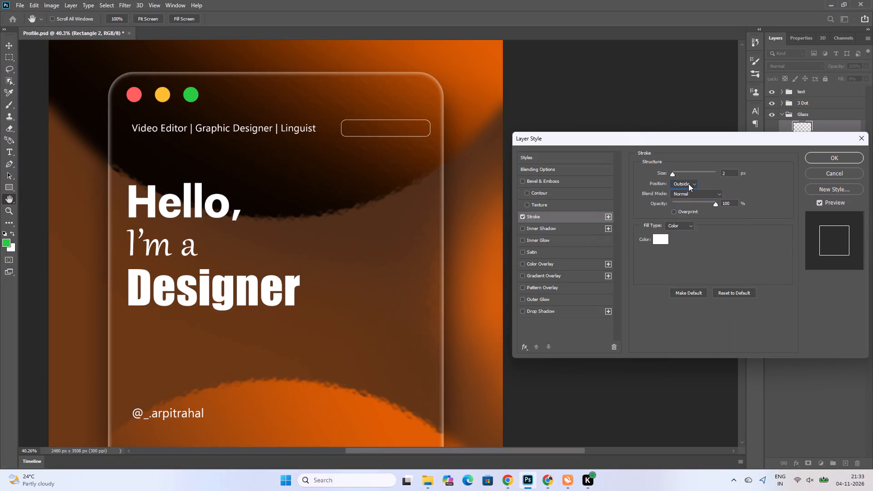
# Switch to the glass effect tutorial in Chrome and replay the section on the Stroke and Bevel & Emboss settings.
pyautogui.click(545, 485)
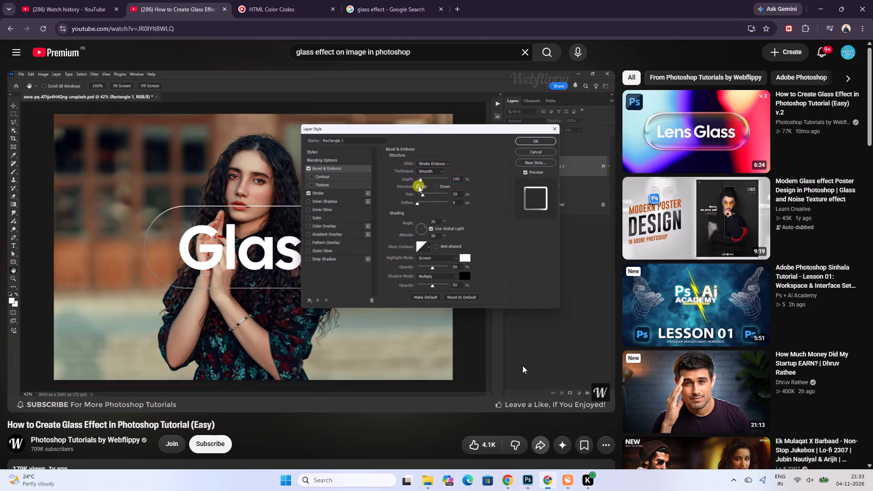
pyautogui.click(425, 286)
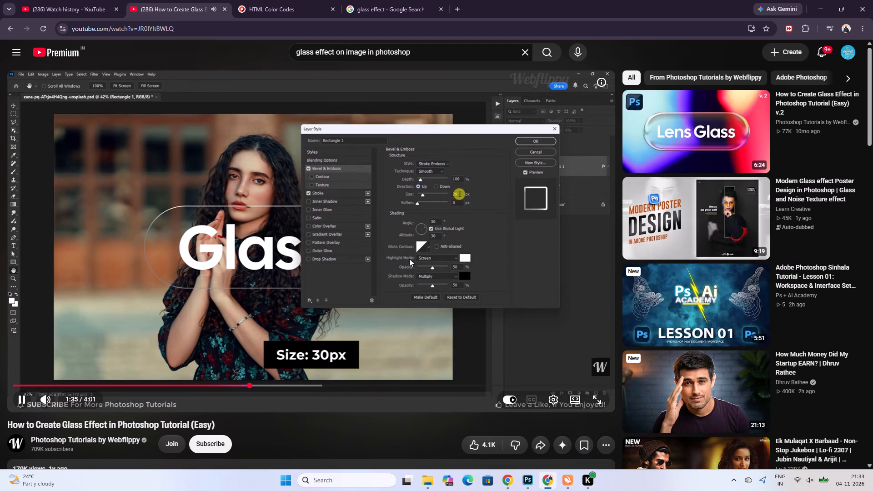
pyautogui.click(409, 259)
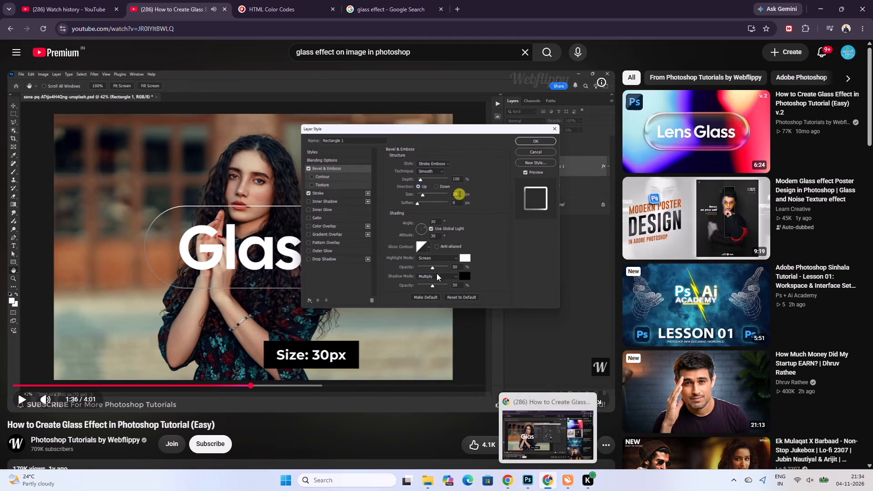
pyautogui.click(436, 270)
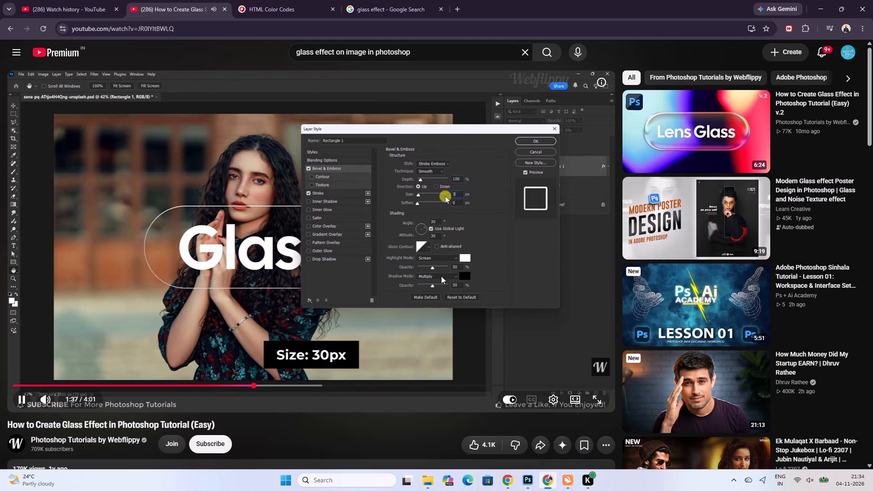
pyautogui.press('space')
pyautogui.press('Left')
pyautogui.press('Left')
pyautogui.press('Left')
pyautogui.press('Left')
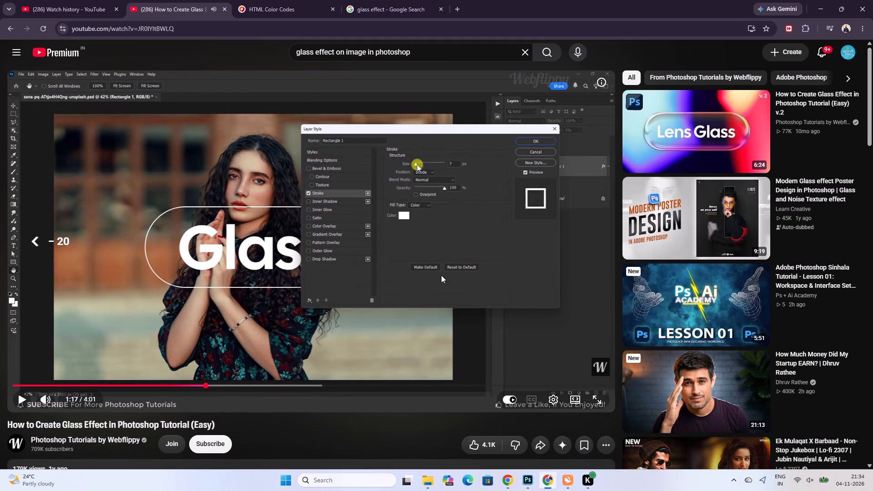
pyautogui.press('Left')
pyautogui.press('space')
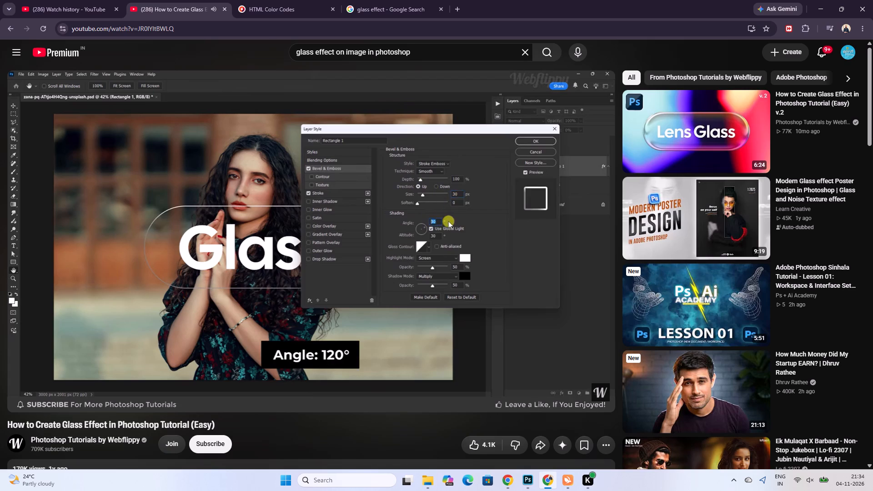
pyautogui.press('space')
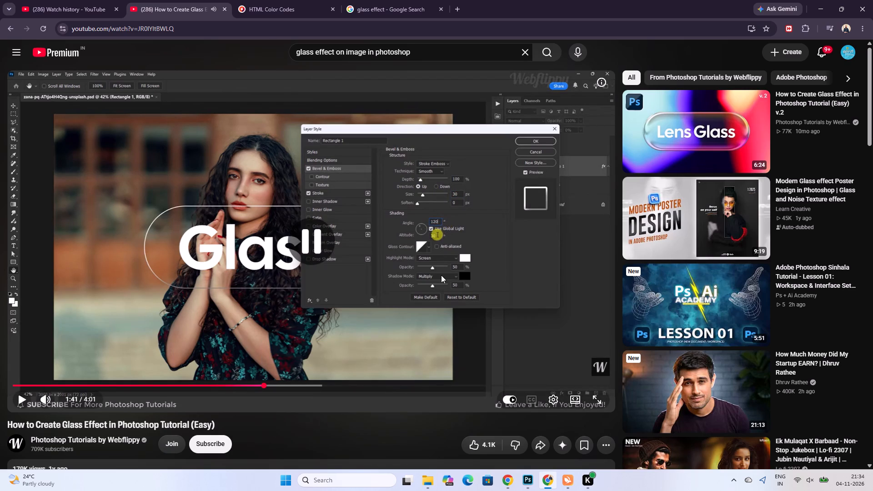
pyautogui.press('space')
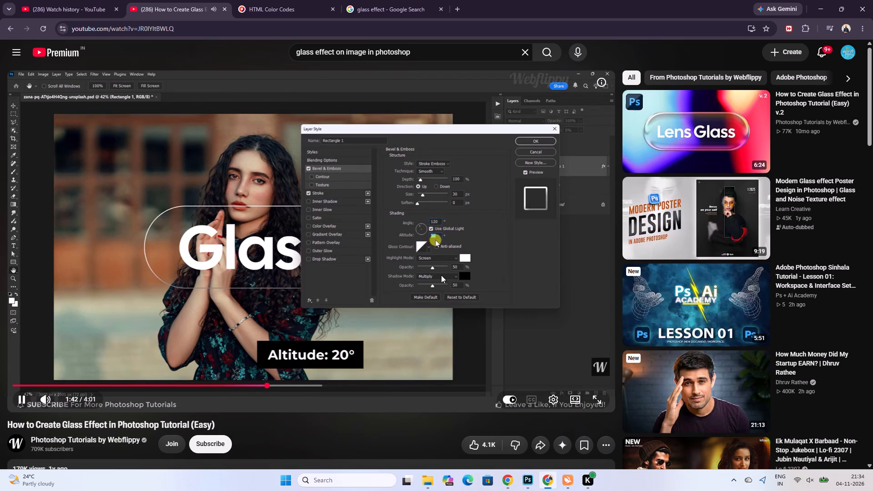
pyautogui.press('space')
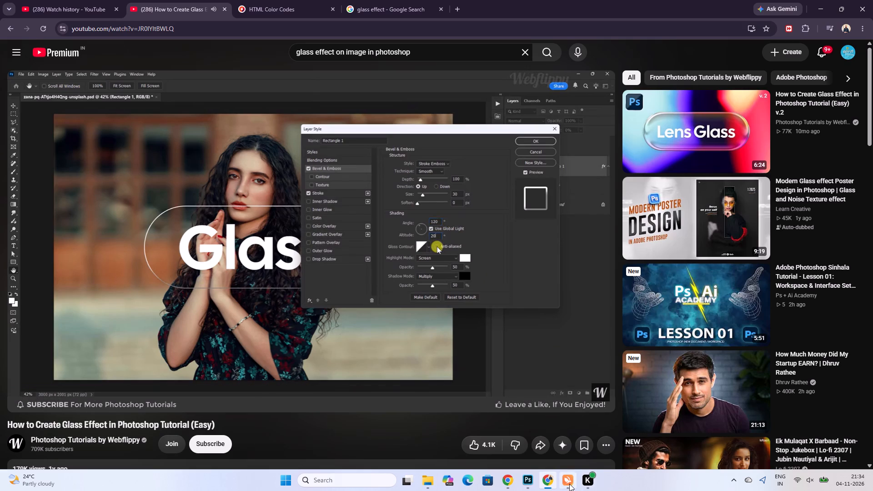
# Back in Photoshop, enable Bevel & Emboss on the Rectangle 2 layer with the Stroke Emboss style, checking the style against the tutorial.
pyautogui.click(526, 481)
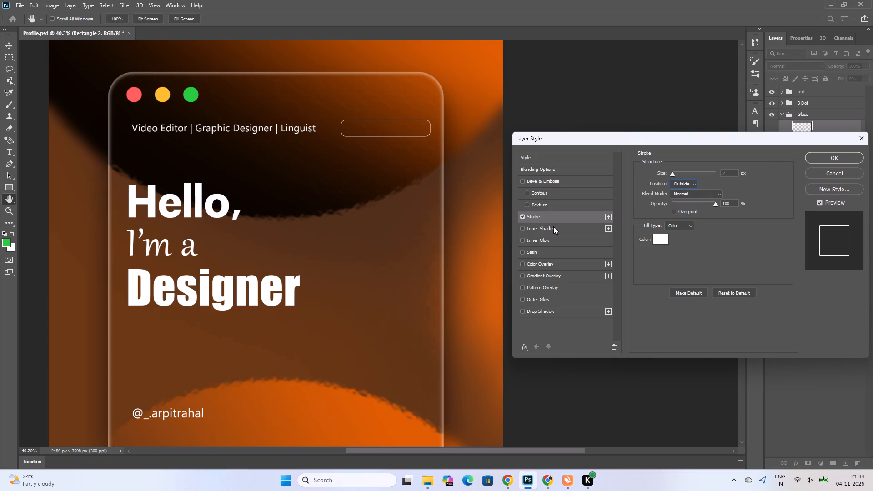
pyautogui.click(520, 178)
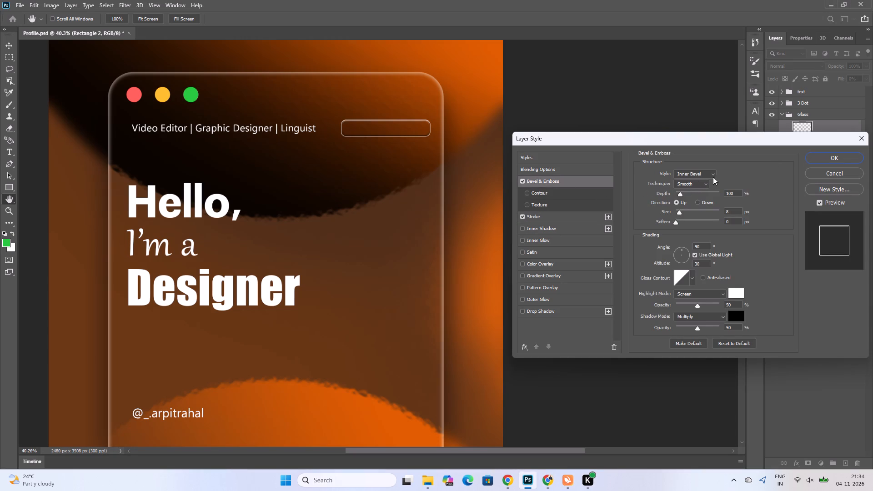
pyautogui.click(714, 173)
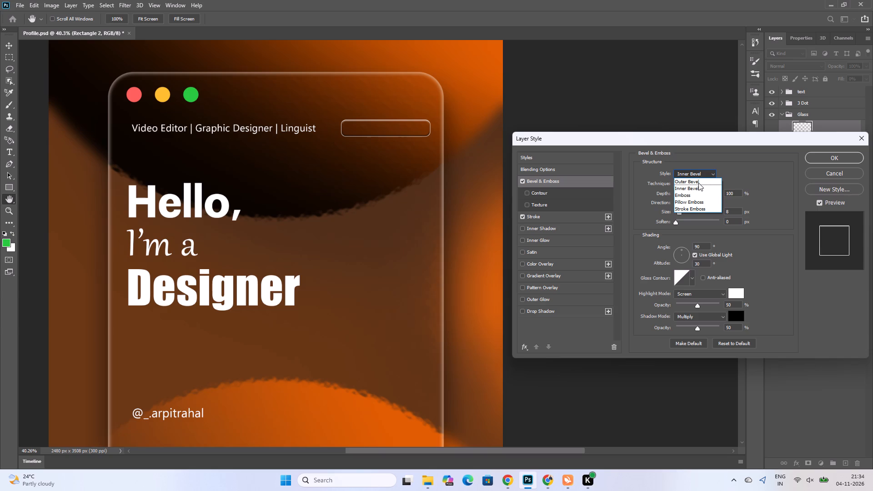
pyautogui.click(698, 183)
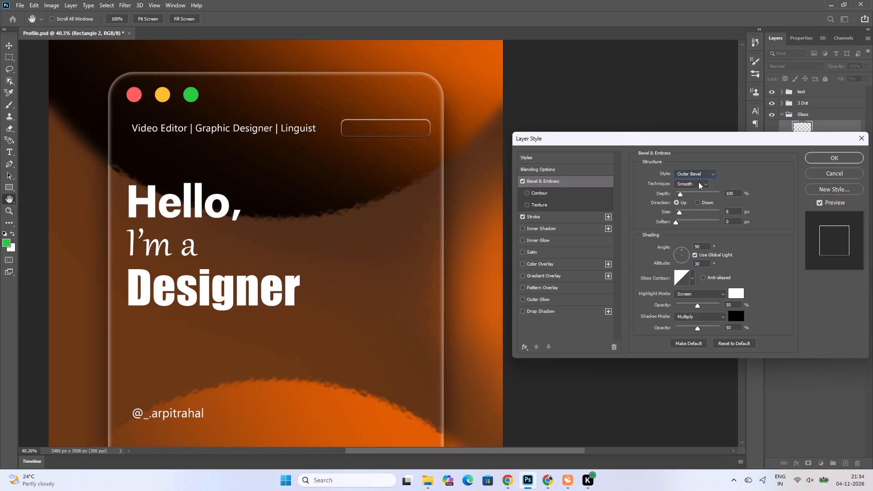
pyautogui.click(546, 481)
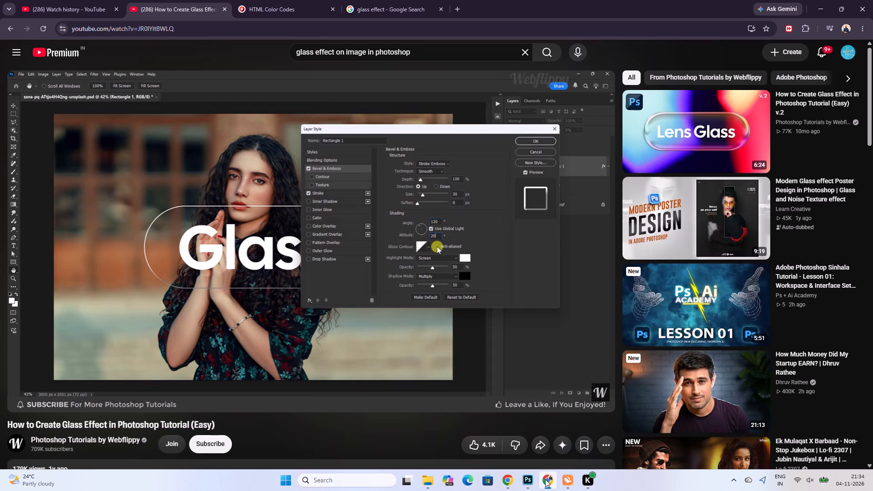
pyautogui.click(547, 481)
pyautogui.click(693, 173)
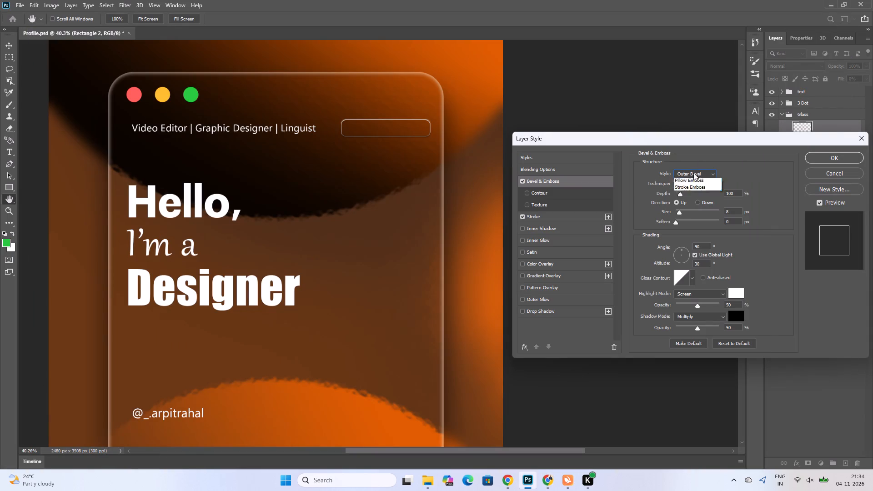
pyautogui.click(692, 207)
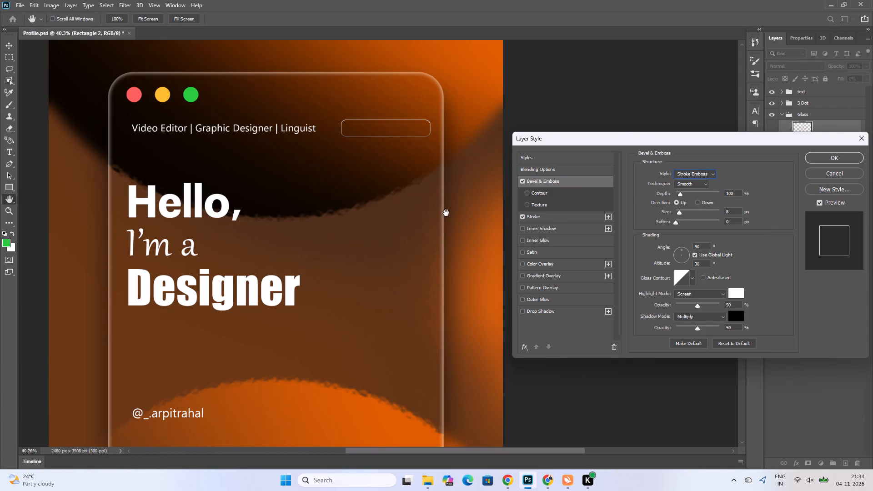
# Reposition the Layer Style dialog clear of the small rounded rectangle and examine its emboss effect on the card.
pyautogui.keyDown('alt'); pyautogui.scroll(8, 446, 213); pyautogui.keyUp('alt')
pyautogui.moveTo(726, 143); pyautogui.dragTo(865, 311)
pyautogui.keyDown('alt'); pyautogui.scroll(1, 336, 184); pyautogui.keyUp('alt')
pyautogui.keyDown('alt'); pyautogui.click(419, 199); pyautogui.keyUp('alt')
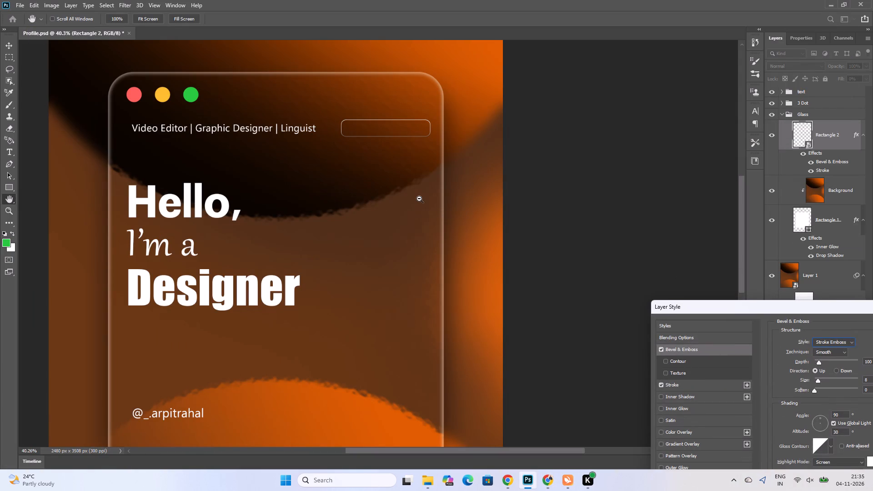
pyautogui.keyDown('alt'); pyautogui.scroll(5, 419, 199); pyautogui.keyUp('alt')
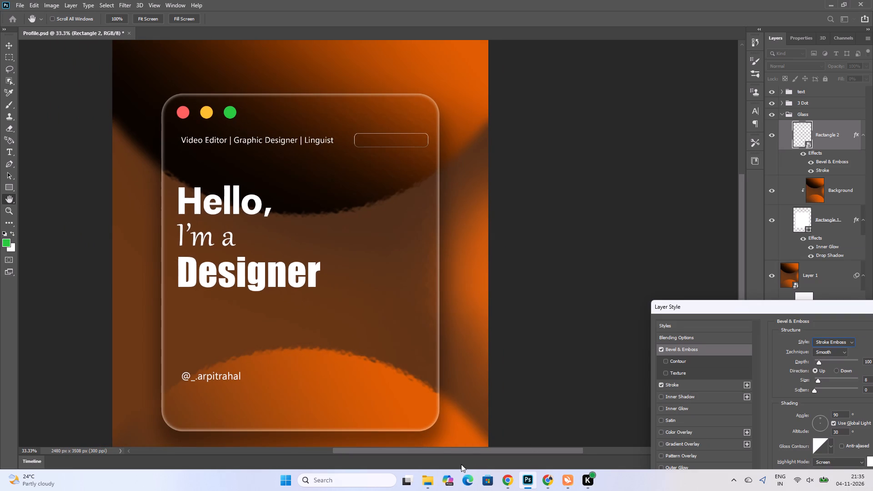
pyautogui.keyDown('ctrl'); pyautogui.scroll(10, 375, 324); pyautogui.keyUp('ctrl')
pyautogui.keyDown('alt'); pyautogui.scroll(5, 407, 308); pyautogui.keyUp('alt')
pyautogui.doubleClick(369, 300)
pyautogui.doubleClick(387, 150)
pyautogui.scroll(5, 550, 184)
pyautogui.keyDown('ctrl'); pyautogui.scroll(5, 662, 182); pyautogui.keyUp('ctrl')
pyautogui.keyDown('shift'); pyautogui.scroll(5, 450, 227); pyautogui.keyUp('shift')
pyautogui.moveTo(669, 306); pyautogui.dragTo(420, 265)
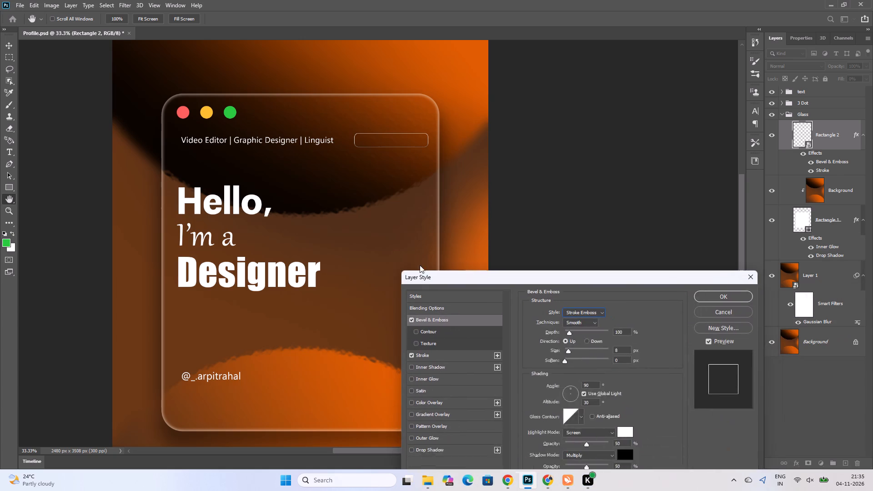
pyautogui.moveTo(420, 265); pyautogui.dragTo(425, 219)
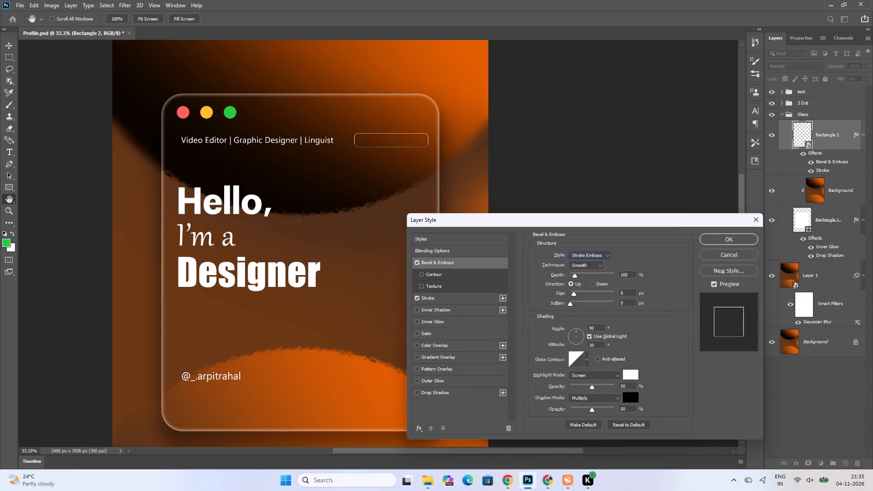
# Zoom the document to 50% and examine the small rounded rectangle's embossed stroke, keeping the Smooth technique.
pyautogui.doubleClick(28, 451)
pyautogui.write('50')
pyautogui.press('Return')
pyautogui.press('Return')
pyautogui.click(599, 265)
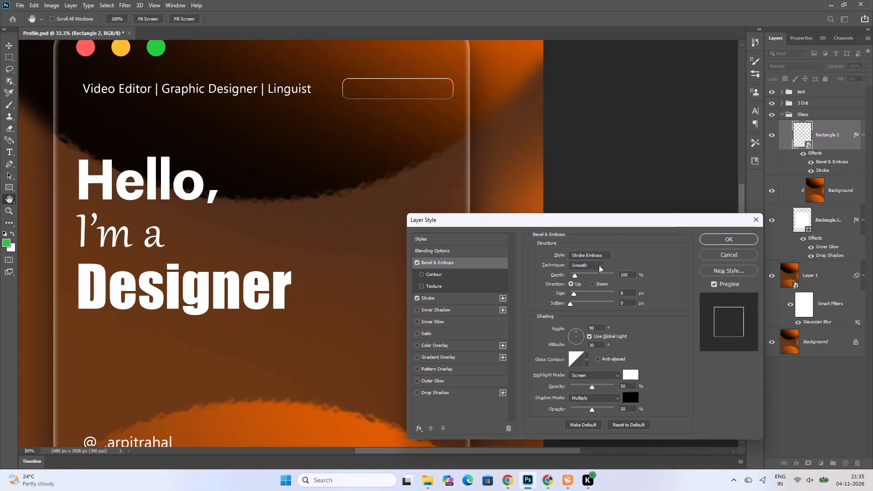
pyautogui.click(590, 275)
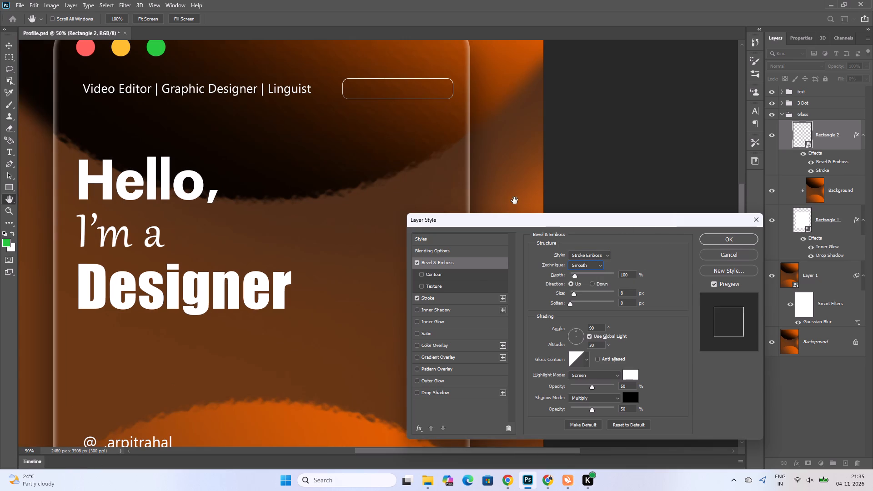
pyautogui.scroll(5, 513, 195)
pyautogui.scroll(1, 420, 170)
pyautogui.moveTo(423, 161); pyautogui.dragTo(426, 291)
pyautogui.moveTo(365, 289); pyautogui.dragTo(362, 209)
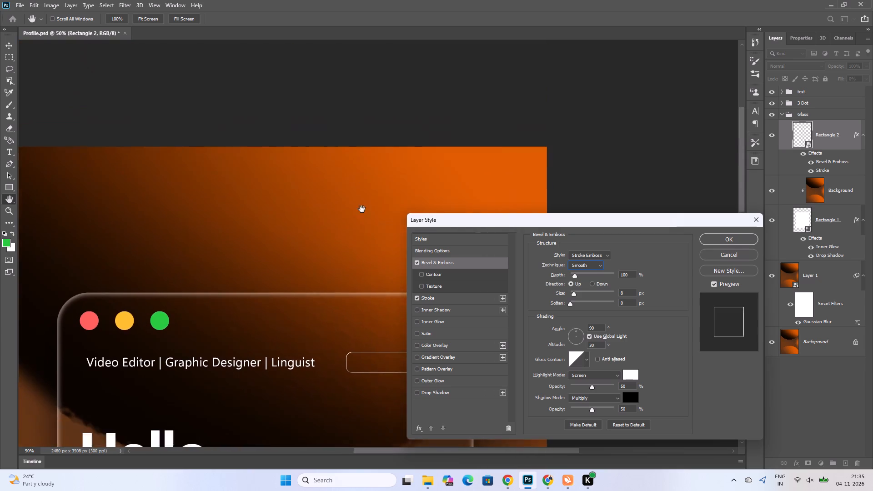
pyautogui.moveTo(362, 209); pyautogui.dragTo(362, 120)
pyautogui.moveTo(331, 271); pyautogui.dragTo(326, 365)
pyautogui.moveTo(334, 238); pyautogui.dragTo(337, 264)
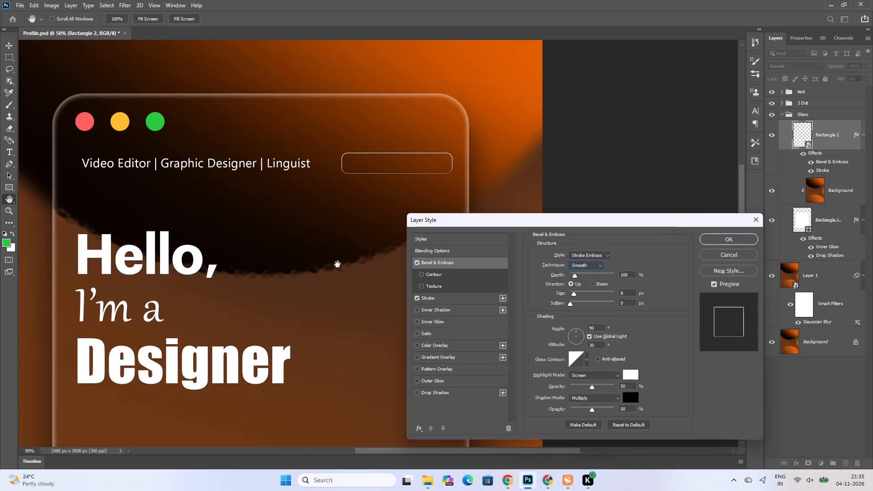
# Zoom the document to 80% and examine the small rounded rectangle's embossed outline up close.
pyautogui.doubleClick(30, 452)
pyautogui.write('80')
pyautogui.press('Return')
pyautogui.click(589, 265)
pyautogui.moveTo(494, 134); pyautogui.dragTo(514, 225)
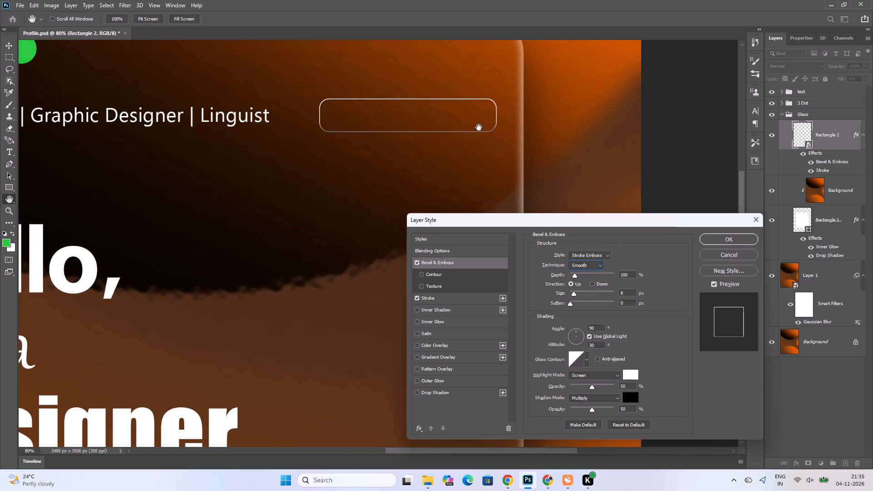
# Keep the bevel direction Up and set the Bevel & Emboss size to 30 px, checking the tutorial's value, and apply the style.
pyautogui.moveTo(477, 130); pyautogui.dragTo(459, 180)
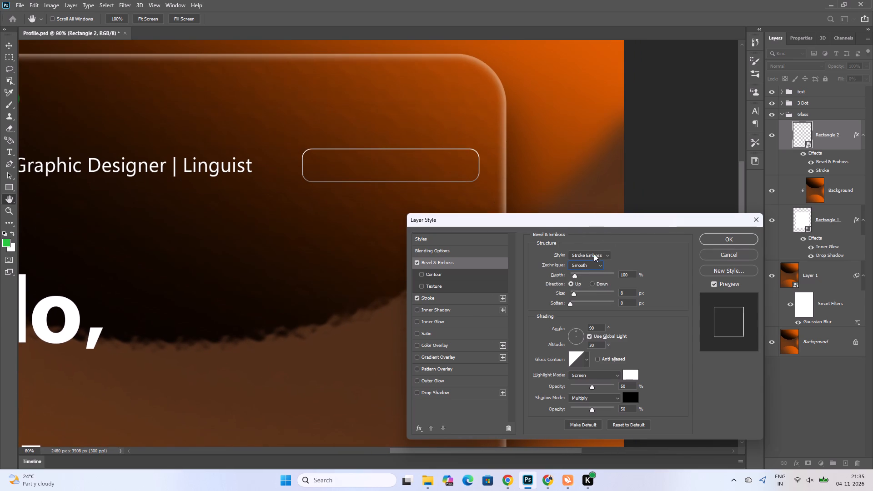
pyautogui.click(570, 282)
pyautogui.click(570, 284)
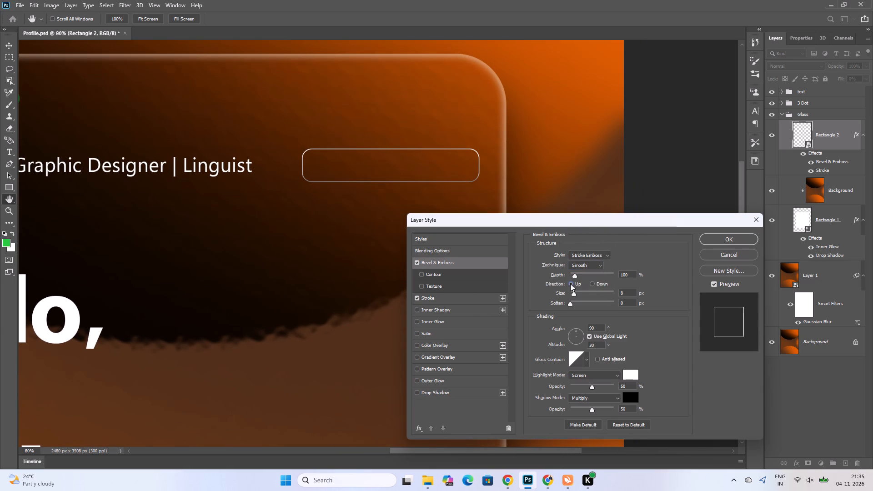
pyautogui.click(571, 284)
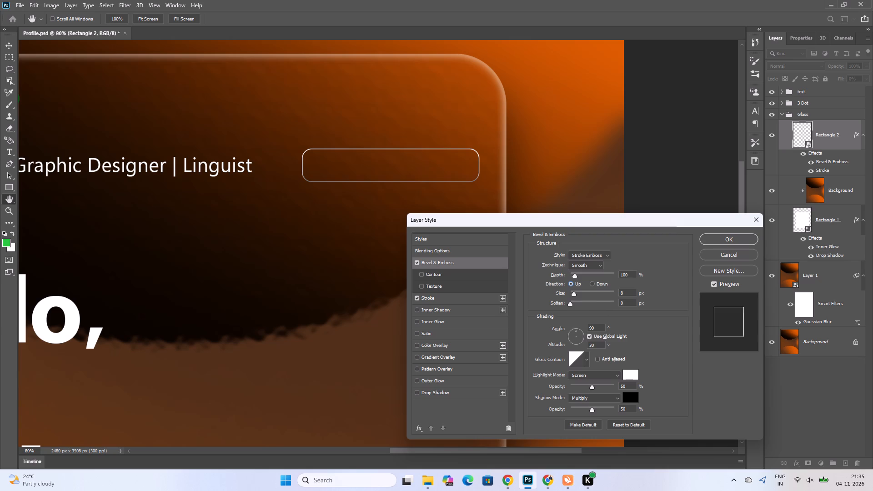
pyautogui.doubleClick(630, 292)
pyautogui.moveTo(574, 294); pyautogui.dragTo(577, 294)
pyautogui.moveTo(577, 294); pyautogui.dragTo(553, 305)
pyautogui.click(545, 485)
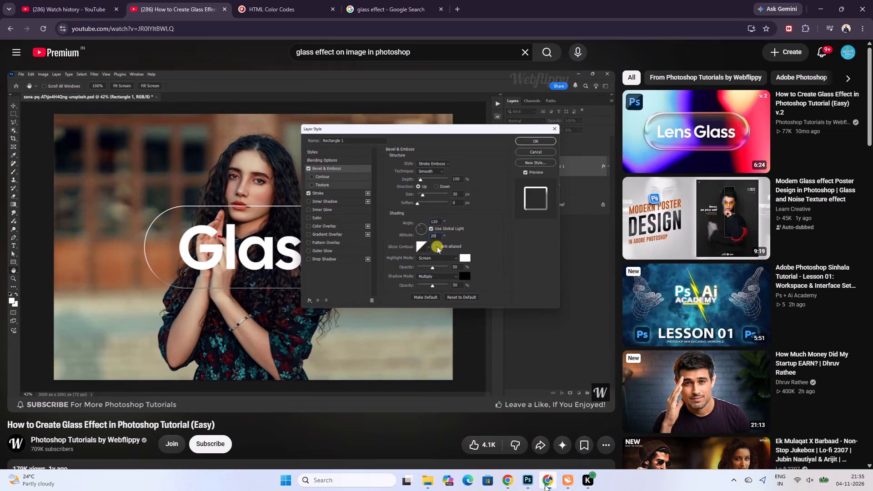
pyautogui.click(545, 485)
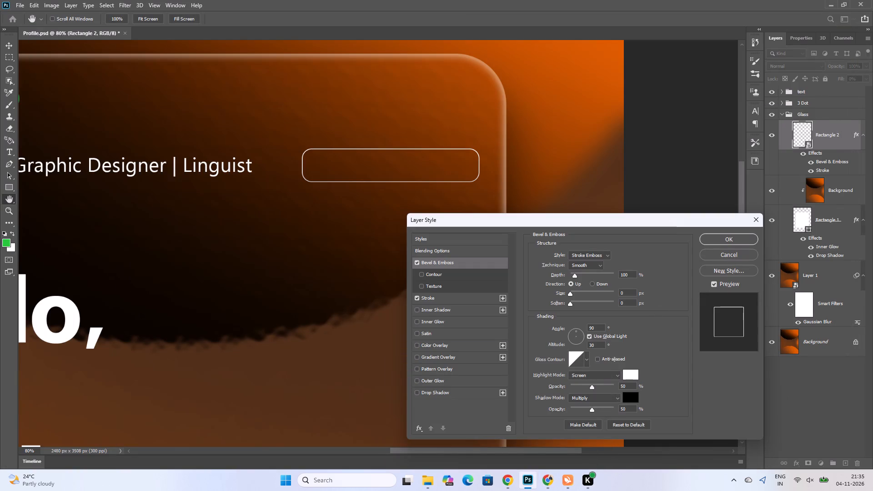
pyautogui.doubleClick(630, 292)
pyautogui.write('30')
pyautogui.press('Return')
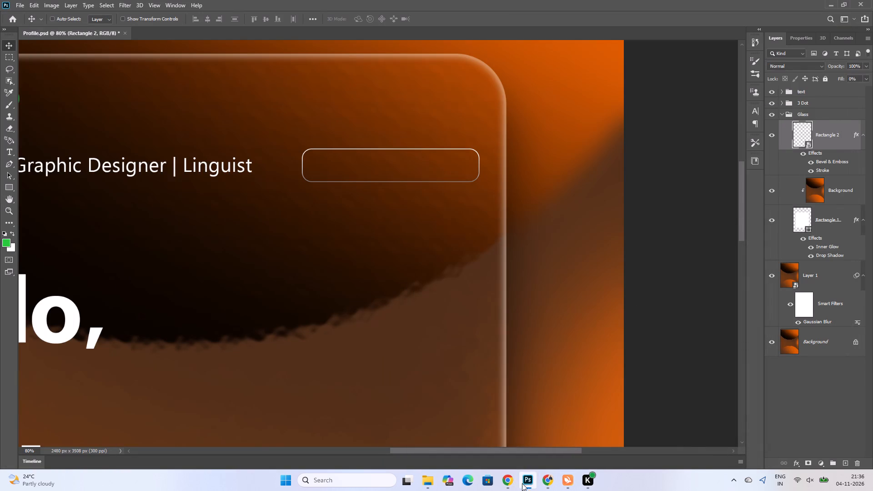
# Check the tutorial's shading values in Chrome and set Rectangle 2's Bevel & Emboss angle to 120° and altitude to 20°.
pyautogui.click(504, 483)
pyautogui.click(522, 483)
pyautogui.click(547, 481)
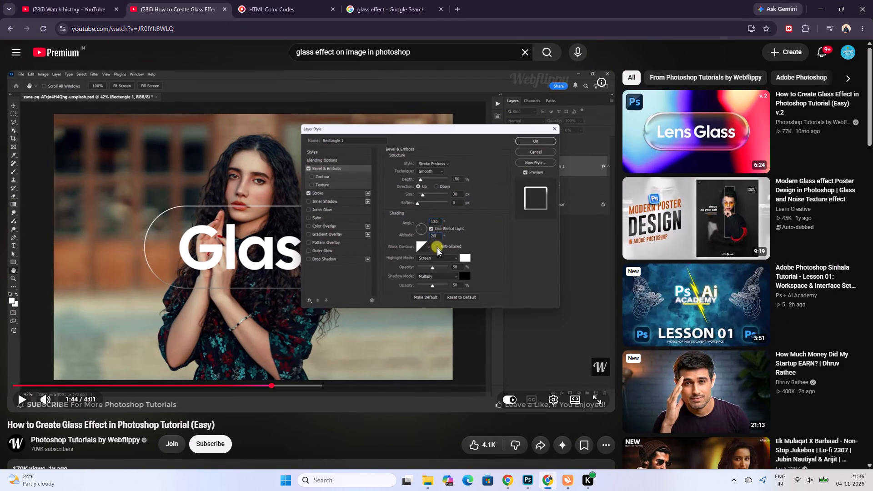
pyautogui.click(526, 478)
pyautogui.rightClick(833, 137)
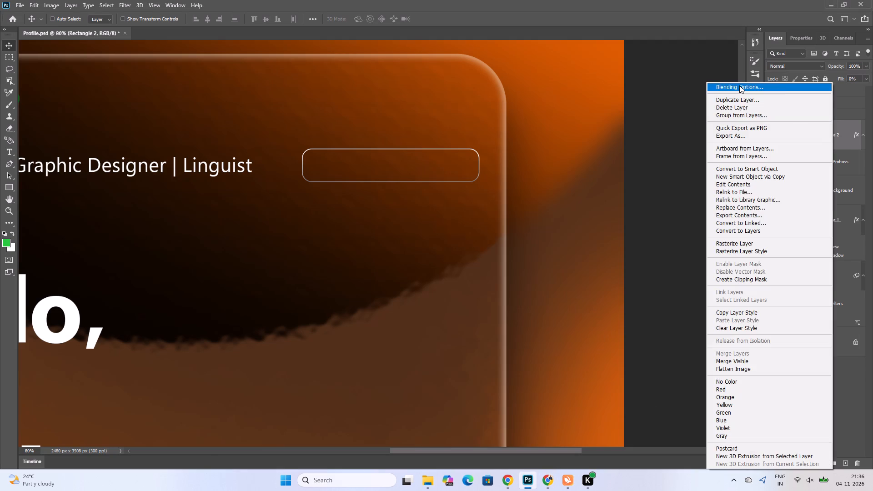
pyautogui.click(739, 85)
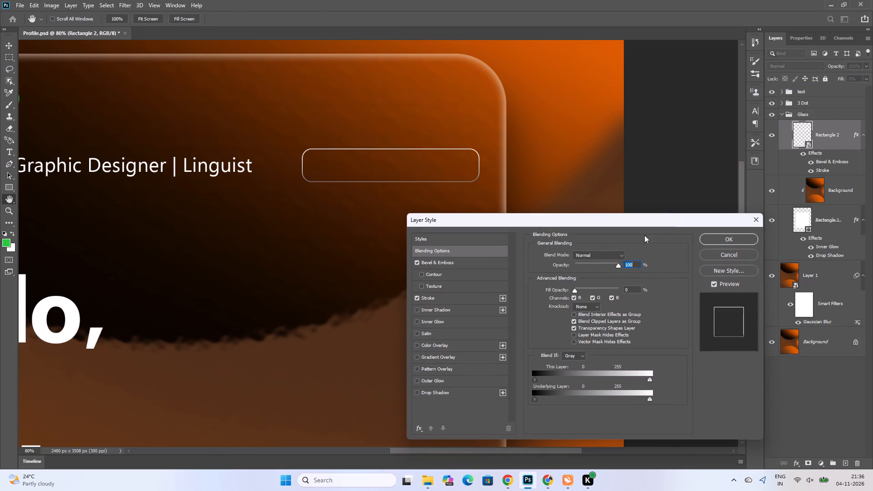
pyautogui.click(445, 264)
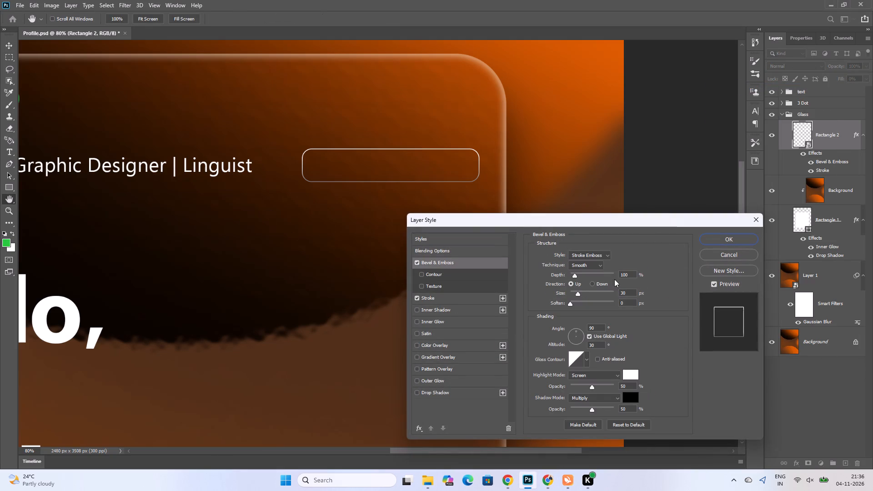
pyautogui.doubleClick(597, 327)
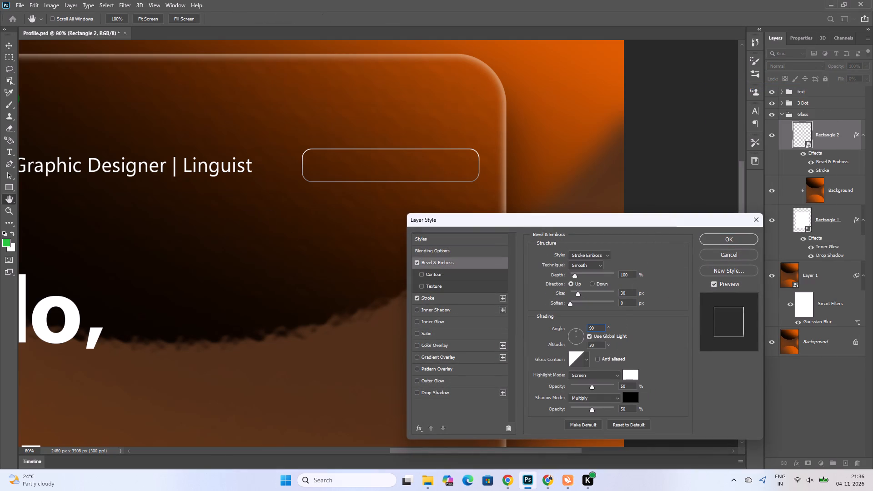
pyautogui.write('120')
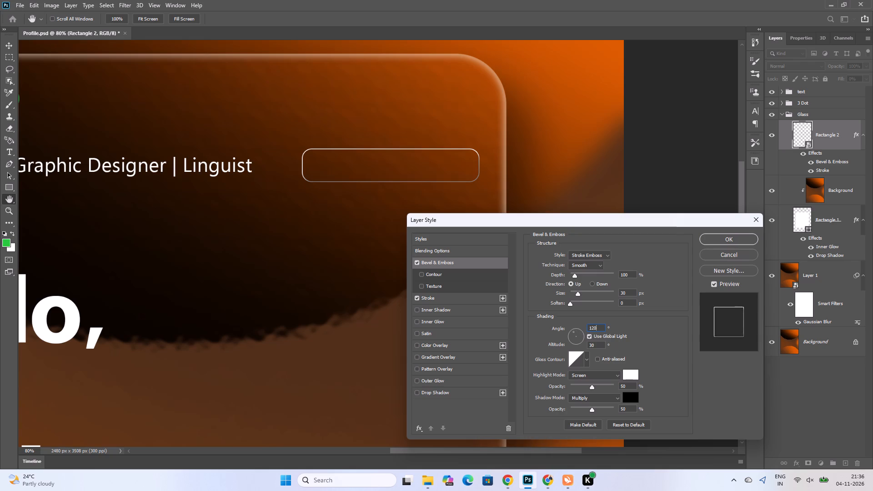
pyautogui.doubleClick(597, 345)
pyautogui.write('20')
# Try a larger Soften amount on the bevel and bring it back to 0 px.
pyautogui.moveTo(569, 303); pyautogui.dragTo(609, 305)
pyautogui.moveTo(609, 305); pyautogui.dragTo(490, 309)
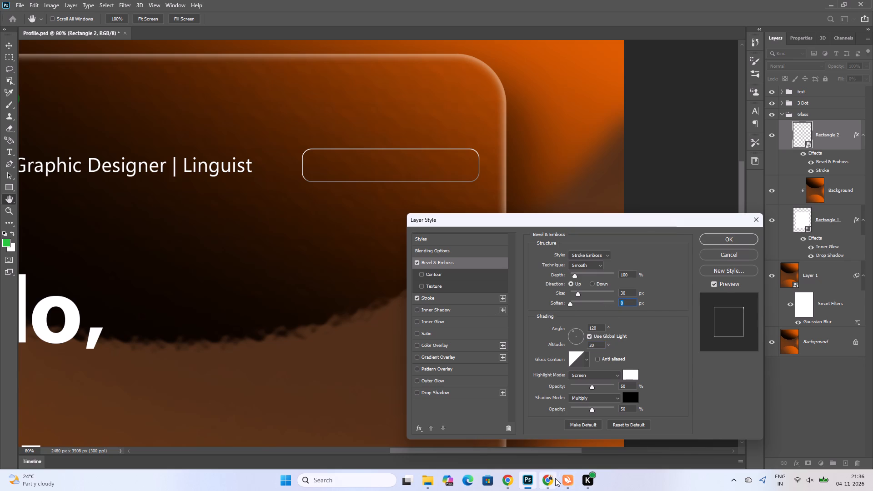
# Play the YouTube tutorial in Chrome through its gloss contour choice and pause it there.
pyautogui.click(555, 478)
pyautogui.click(465, 273)
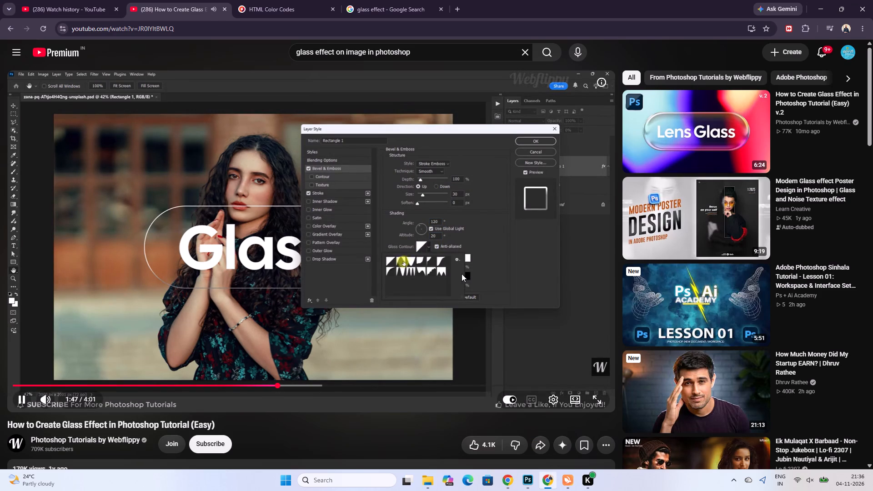
pyautogui.click(438, 273)
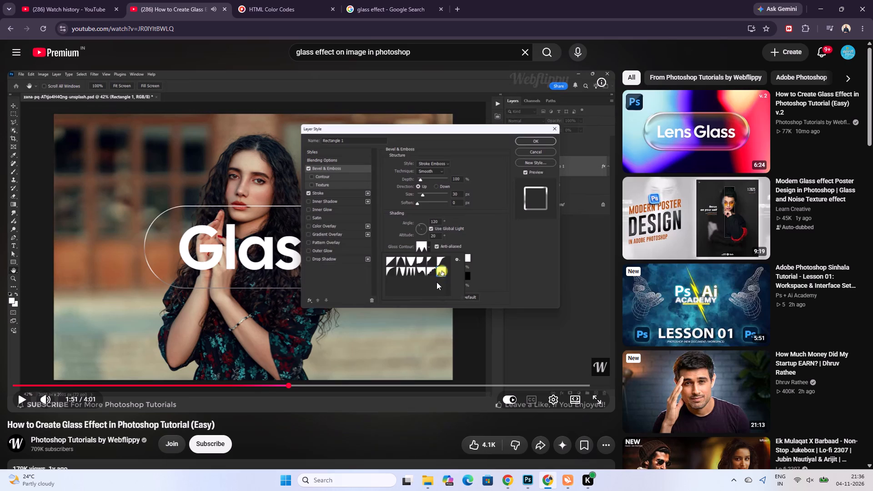
# Back in Photoshop, try several gloss contour presets on the bevel and choose the two-peaked one, second in the second row.
pyautogui.click(529, 477)
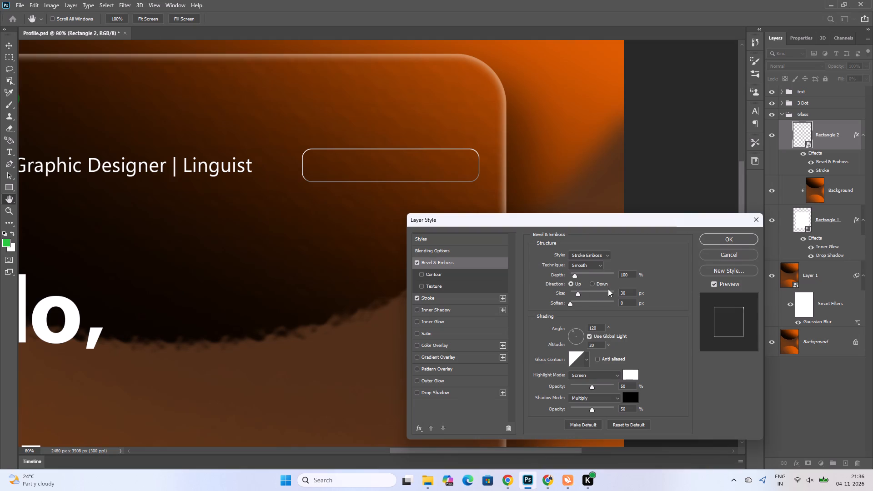
pyautogui.click(587, 358)
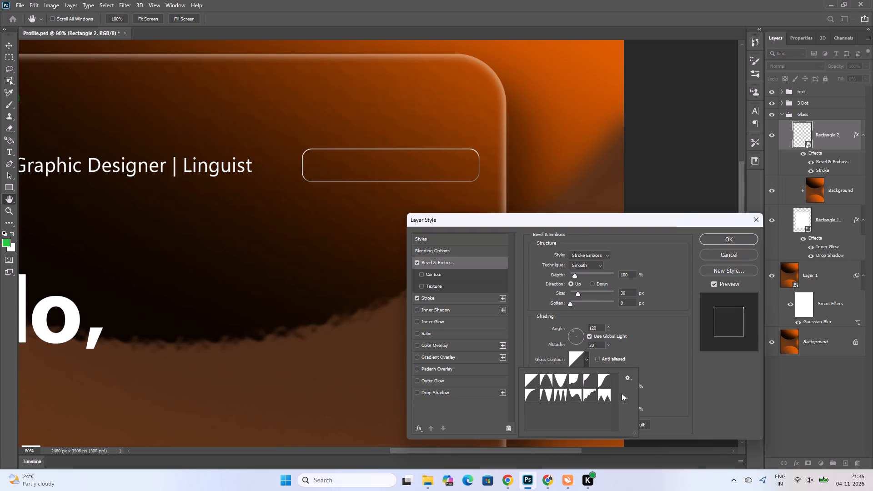
pyautogui.click(601, 394)
pyautogui.click(590, 396)
pyautogui.click(606, 384)
pyautogui.click(572, 395)
pyautogui.click(559, 395)
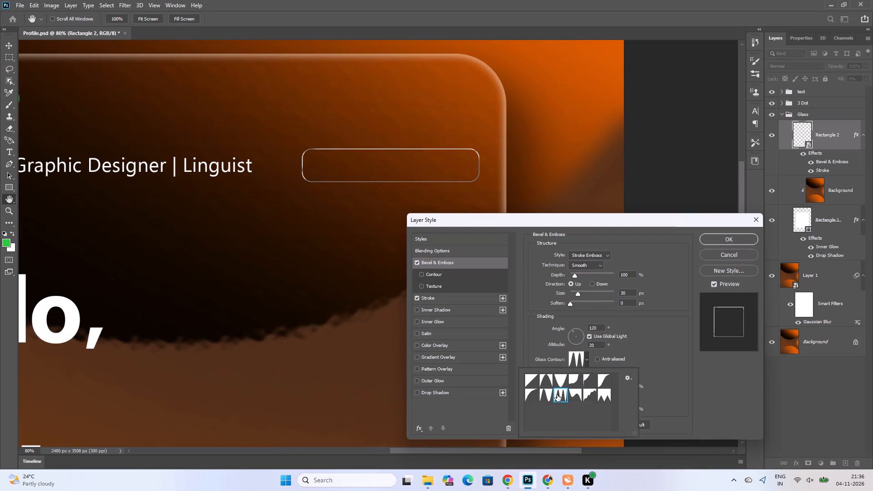
pyautogui.click(549, 393)
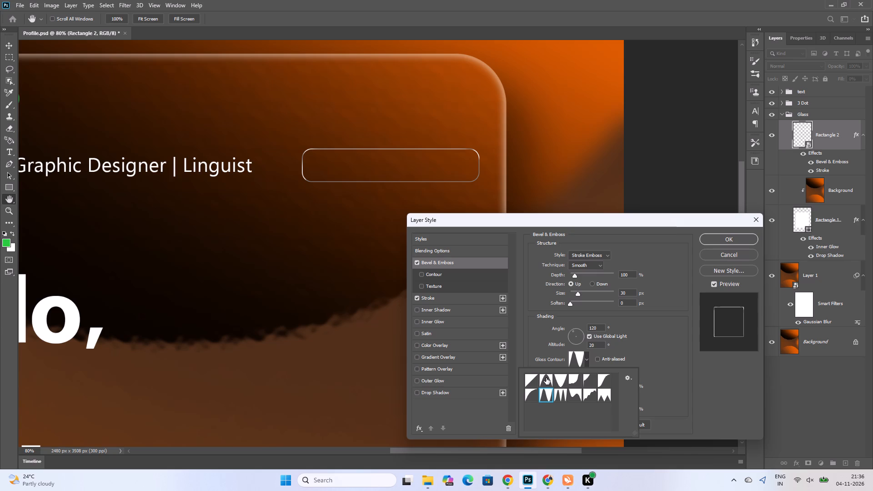
pyautogui.click(546, 378)
pyautogui.click(563, 379)
pyautogui.click(583, 377)
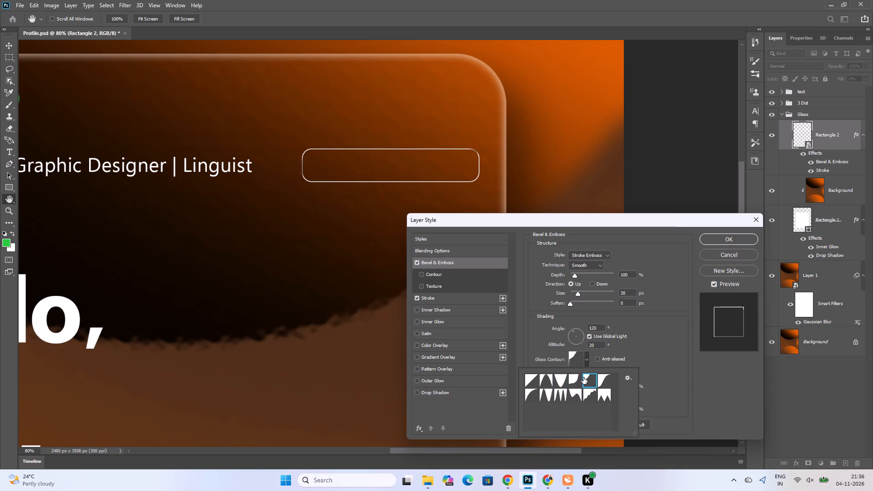
pyautogui.click(559, 379)
pyautogui.click(575, 380)
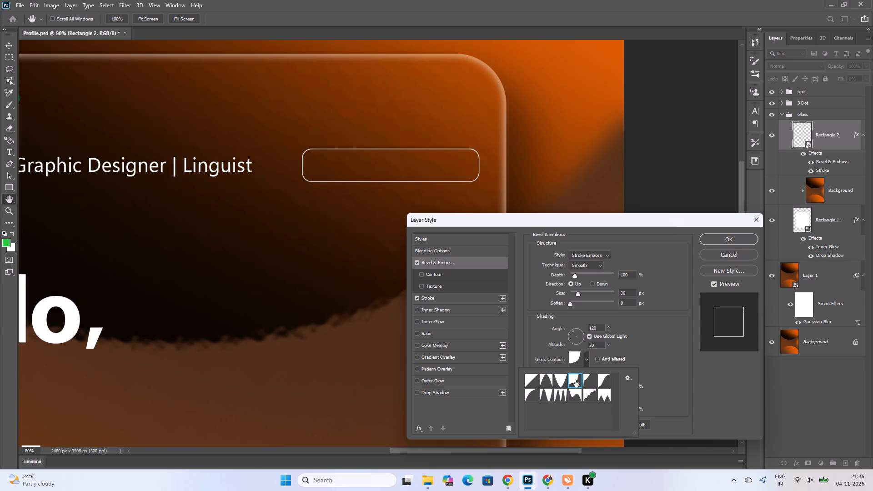
pyautogui.click(542, 397)
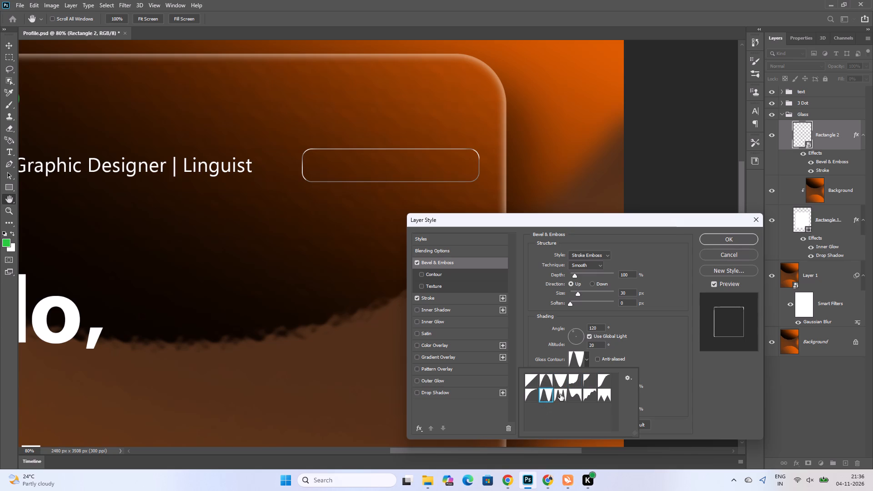
pyautogui.click(656, 342)
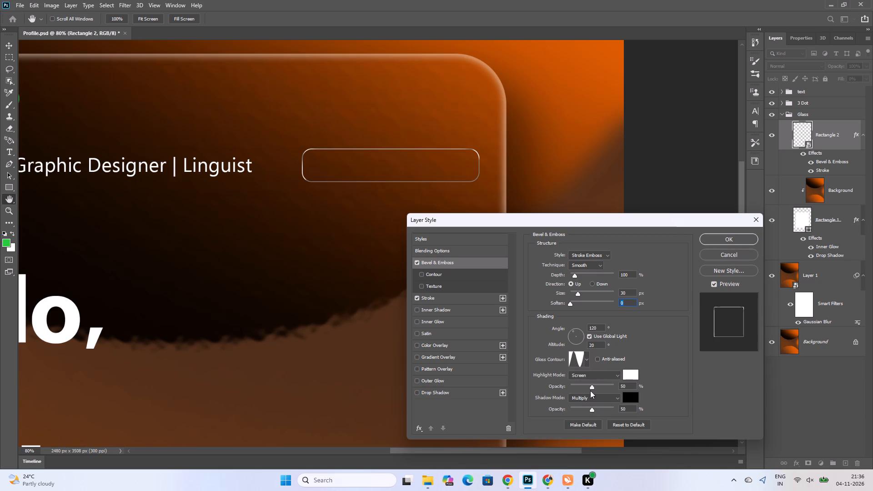
# Try the bevel's highlight opacity between 0% and 100%, set it to 50%, and apply the layer style.
pyautogui.moveTo(590, 387); pyautogui.dragTo(562, 384)
pyautogui.moveTo(575, 386); pyautogui.dragTo(614, 387)
pyautogui.moveTo(609, 389); pyautogui.dragTo(535, 389)
pyautogui.moveTo(582, 389); pyautogui.dragTo(634, 391)
pyautogui.write('50')
pyautogui.press('Return')
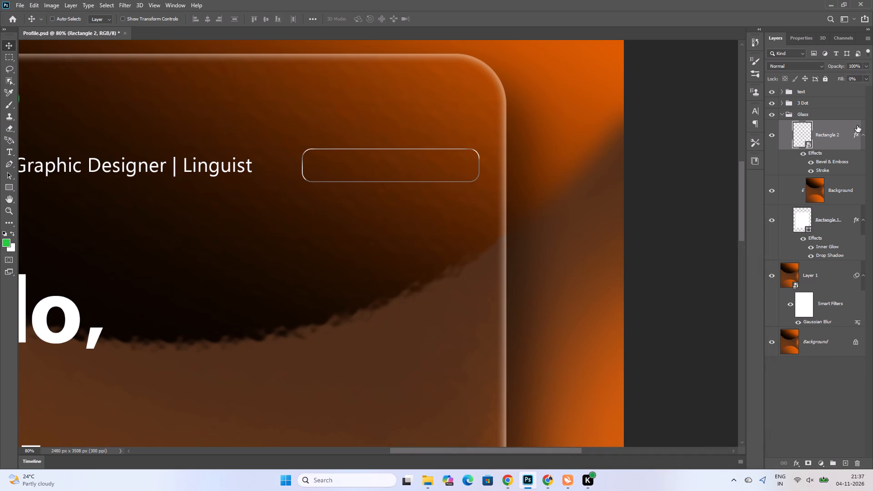
# Reopen Rectangle 2's blending options and play the tutorial in Chrome to its Inner Glow opacity setting, pausing there.
pyautogui.rightClick(832, 128)
pyautogui.click(716, 86)
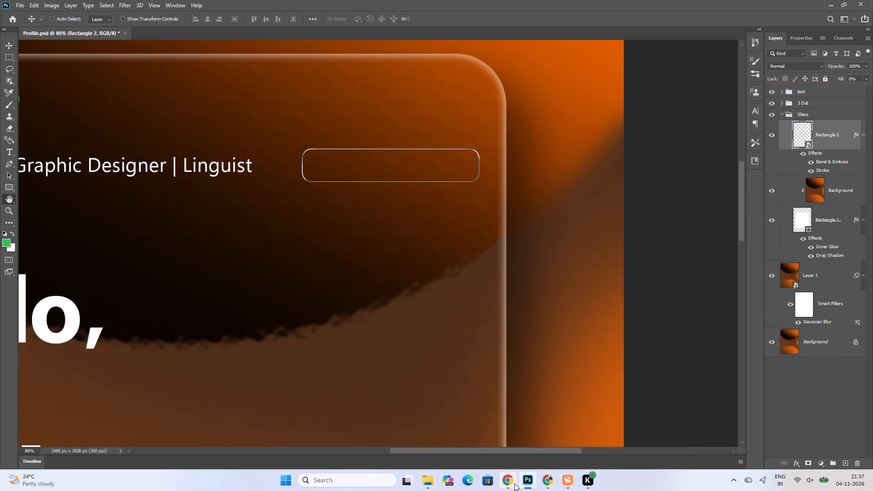
pyautogui.click(545, 479)
pyautogui.click(502, 336)
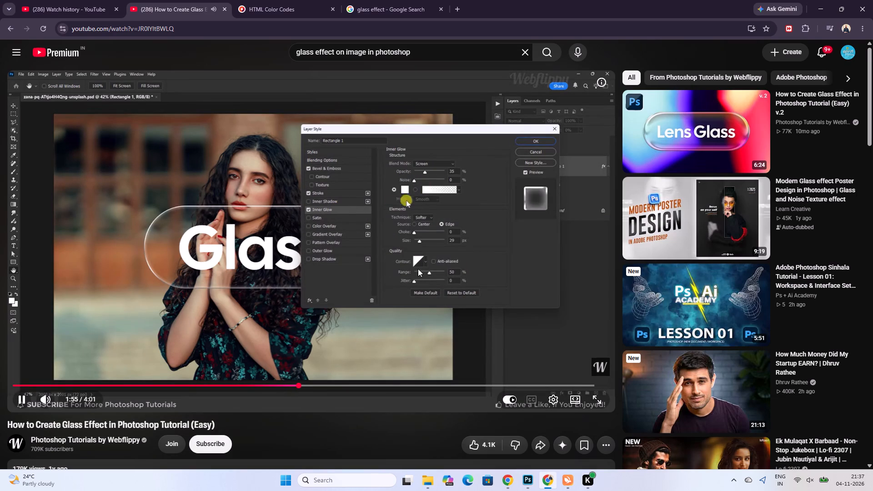
pyautogui.click(431, 231)
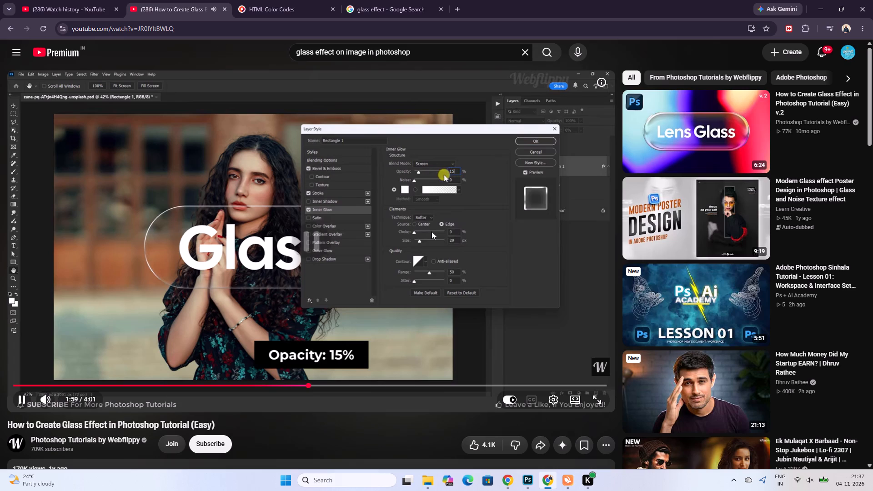
# Pause the tutorial and, in Photoshop, enable Inner Shadow on Rectangle 2 and set its general blend mode to Screen.
pyautogui.click(431, 231)
pyautogui.click(431, 231)
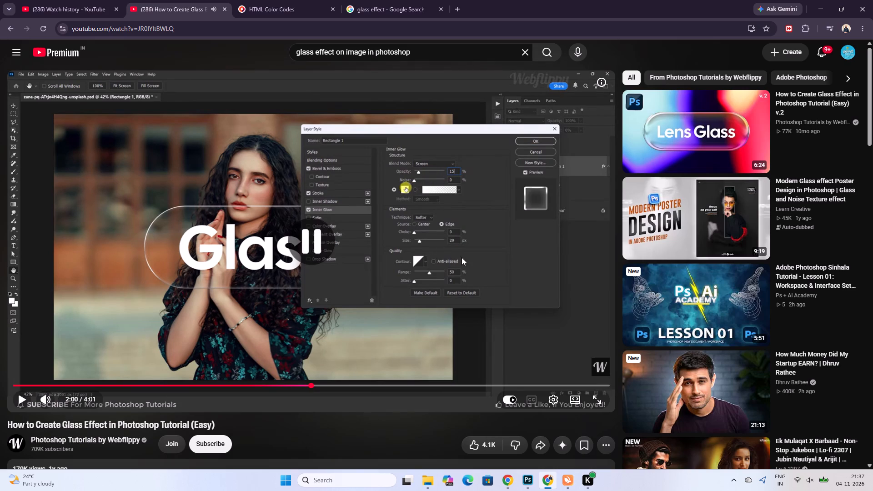
pyautogui.click(526, 478)
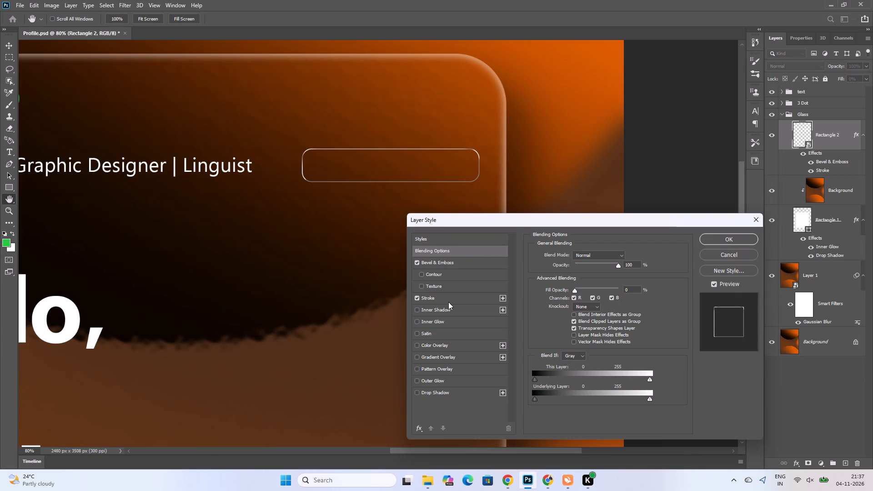
pyautogui.click(416, 323)
pyautogui.click(418, 322)
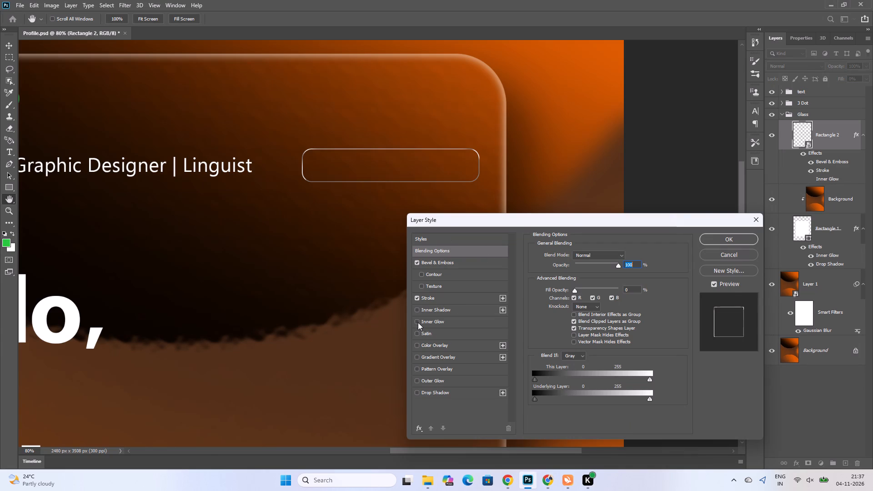
pyautogui.click(417, 309)
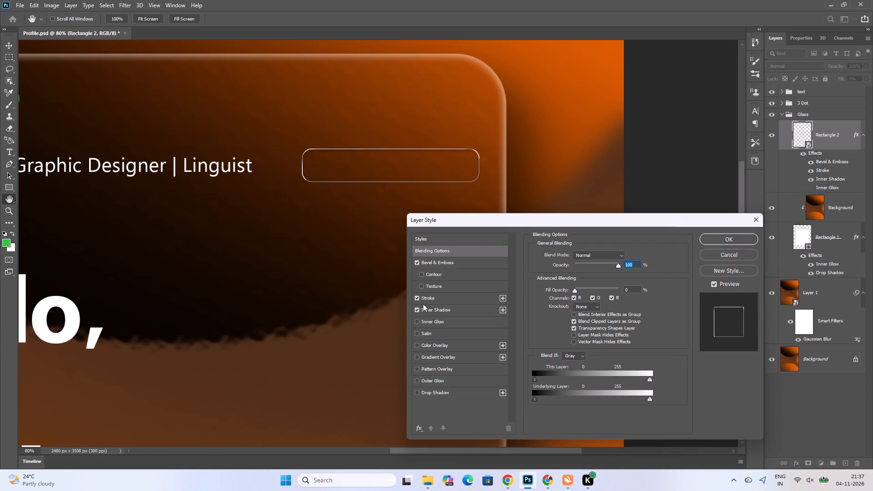
pyautogui.click(614, 252)
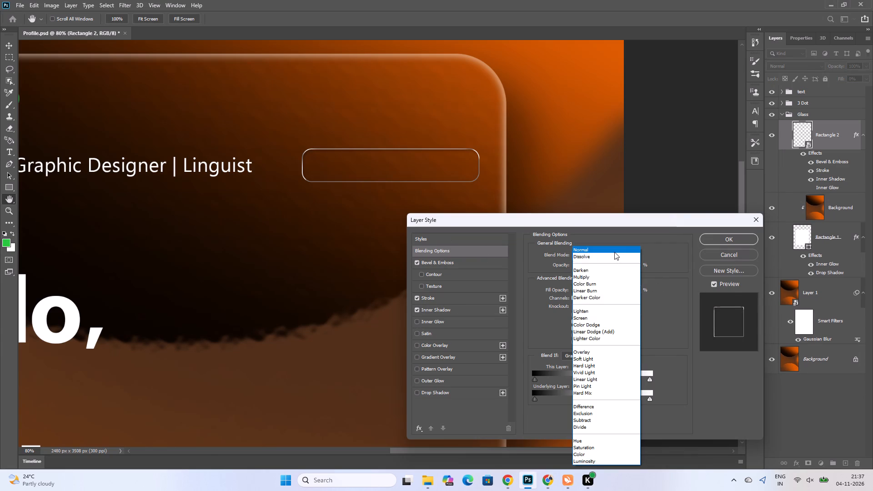
pyautogui.click(590, 318)
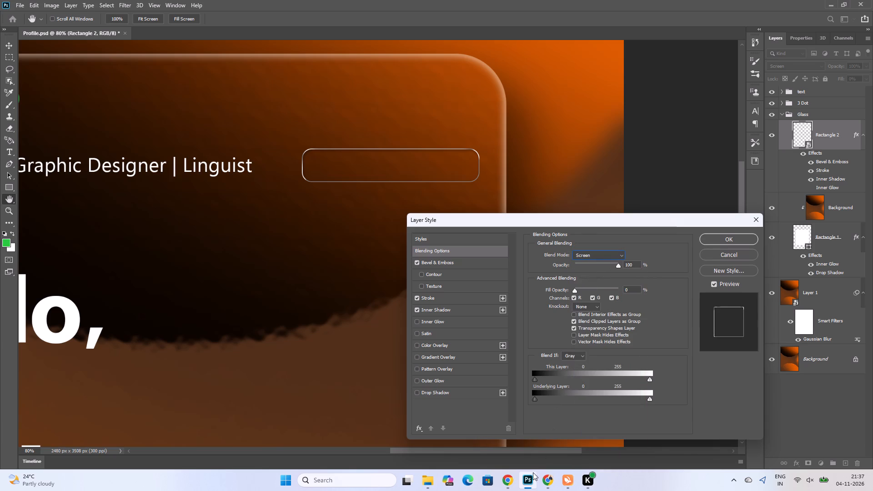
# Compare with the tutorial, replace Inner Shadow with Inner Glow on Rectangle 2, and keep its general blend mode on Screen.
pyautogui.click(550, 481)
pyautogui.click(551, 481)
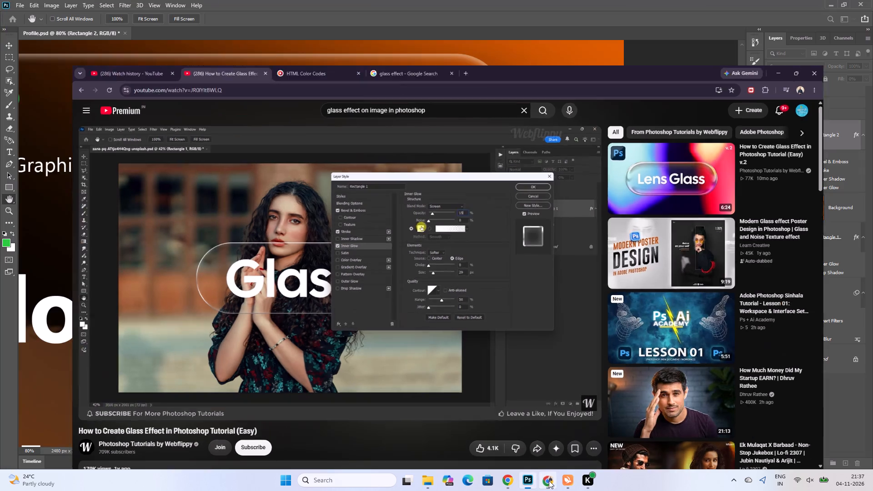
pyautogui.click(416, 309)
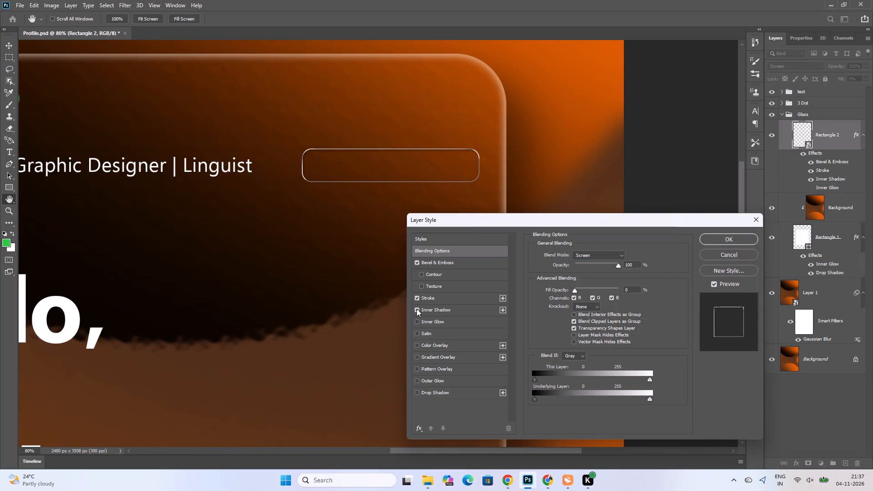
pyautogui.click(416, 321)
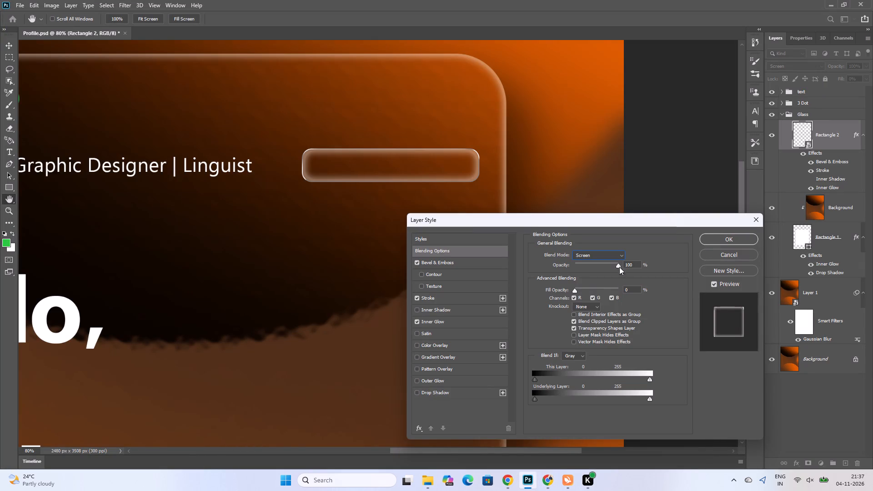
pyautogui.click(622, 255)
pyautogui.click(647, 251)
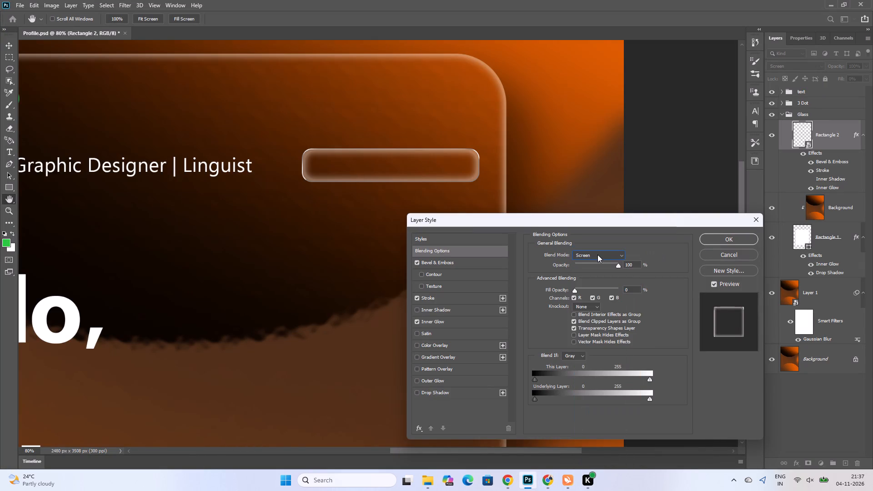
pyautogui.click(597, 255)
pyautogui.click(587, 316)
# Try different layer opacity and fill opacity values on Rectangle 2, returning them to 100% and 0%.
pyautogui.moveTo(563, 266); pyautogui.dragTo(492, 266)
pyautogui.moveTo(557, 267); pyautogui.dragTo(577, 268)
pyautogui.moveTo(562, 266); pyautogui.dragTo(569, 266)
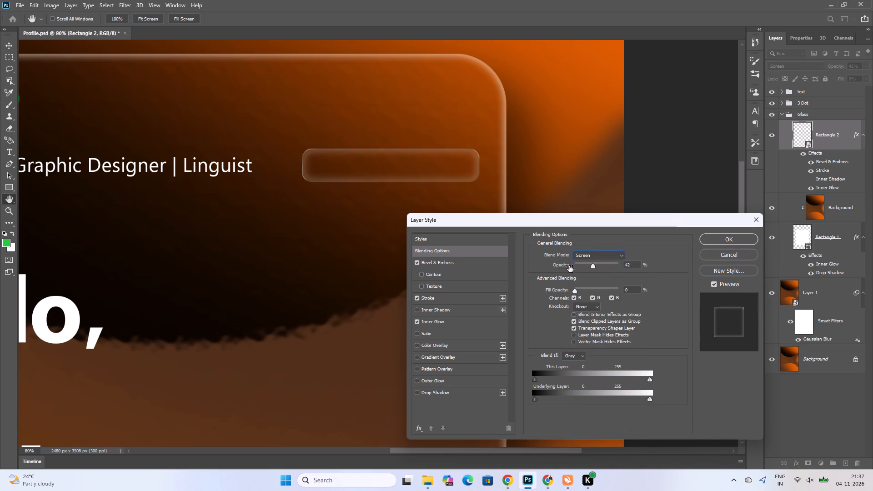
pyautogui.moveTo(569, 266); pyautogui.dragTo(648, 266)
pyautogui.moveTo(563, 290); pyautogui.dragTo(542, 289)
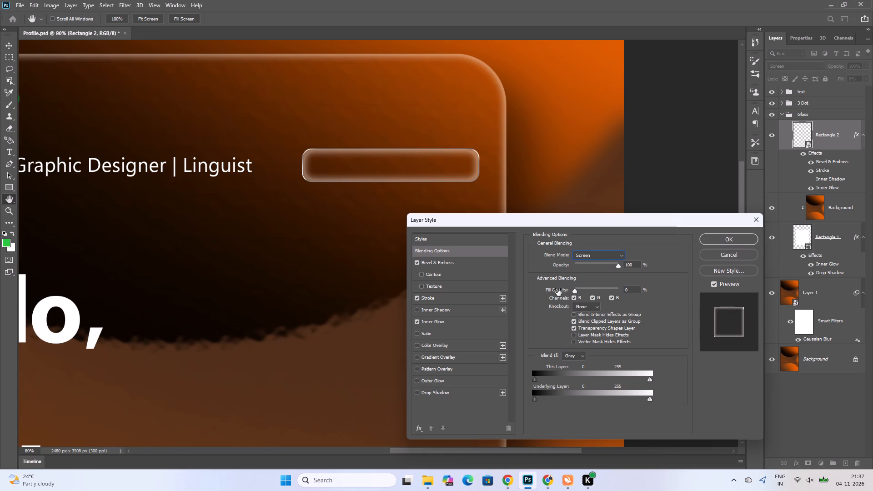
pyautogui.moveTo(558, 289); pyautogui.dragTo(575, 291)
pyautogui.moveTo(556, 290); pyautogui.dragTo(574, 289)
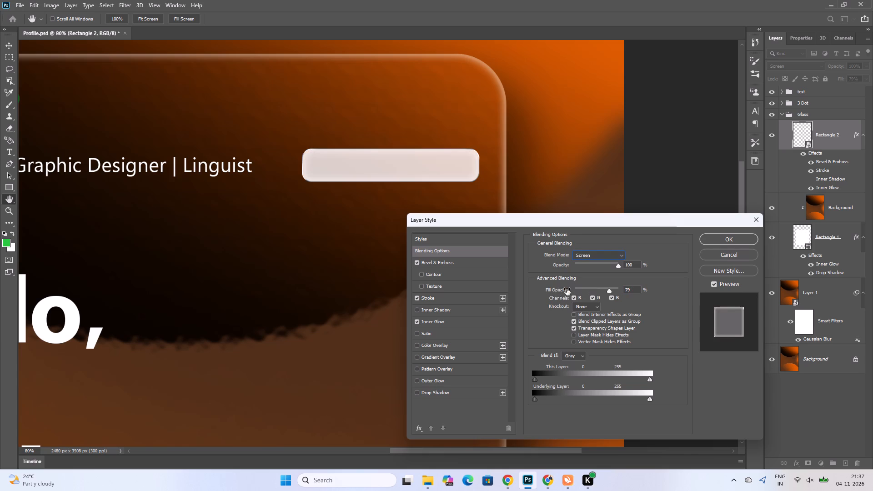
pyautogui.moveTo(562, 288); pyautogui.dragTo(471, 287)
# Replay the tutorial's Inner Glow opacity part in Chrome and pause it there.
pyautogui.click(547, 474)
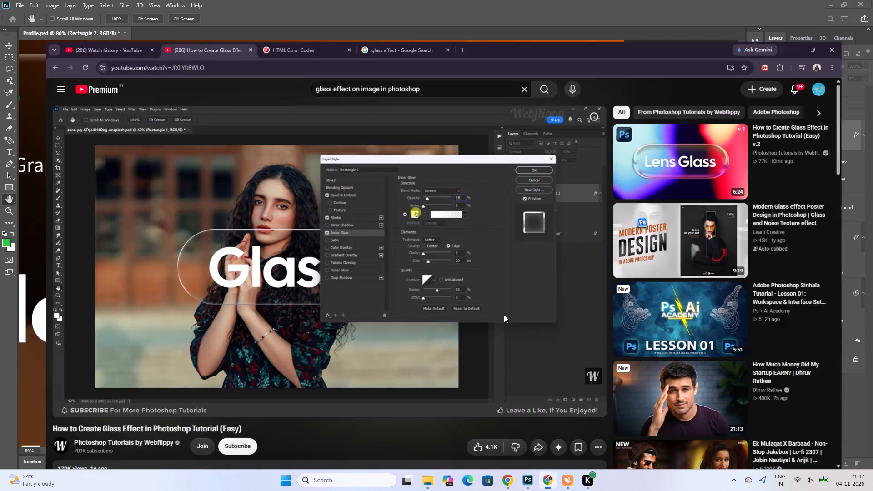
pyautogui.click(502, 300)
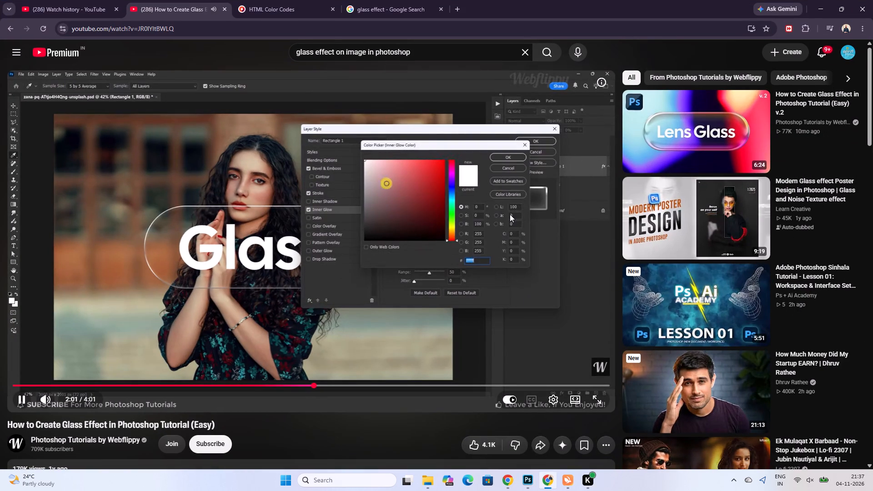
pyautogui.press('Left')
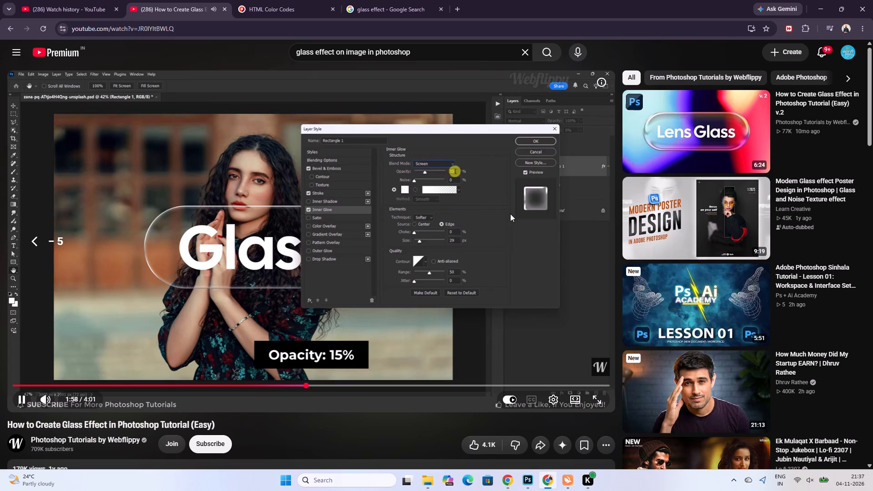
pyautogui.press('space')
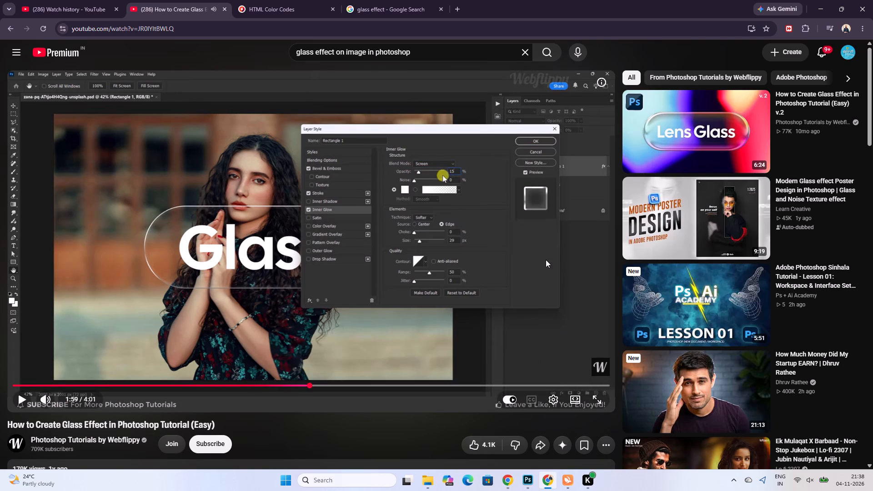
# Back in Photoshop, open Rectangle 2's Inner Glow settings, try the Normal blend mode and set it back to Screen.
pyautogui.click(528, 482)
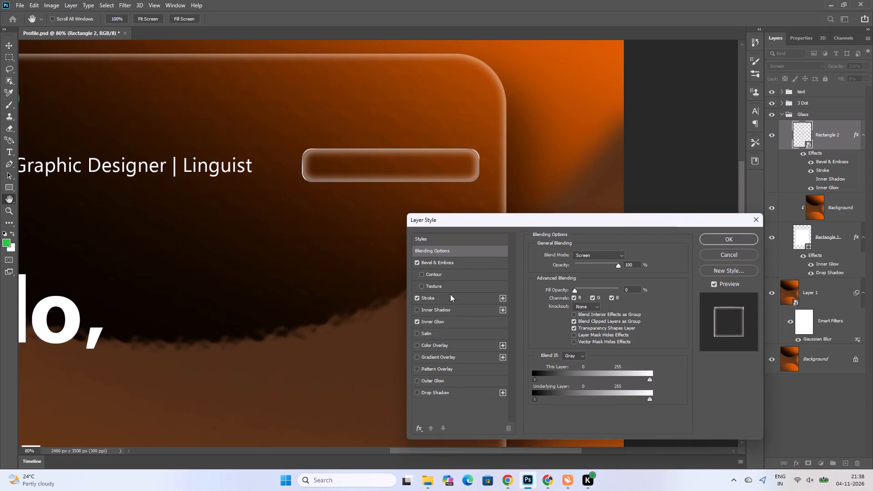
pyautogui.click(444, 321)
pyautogui.click(444, 321)
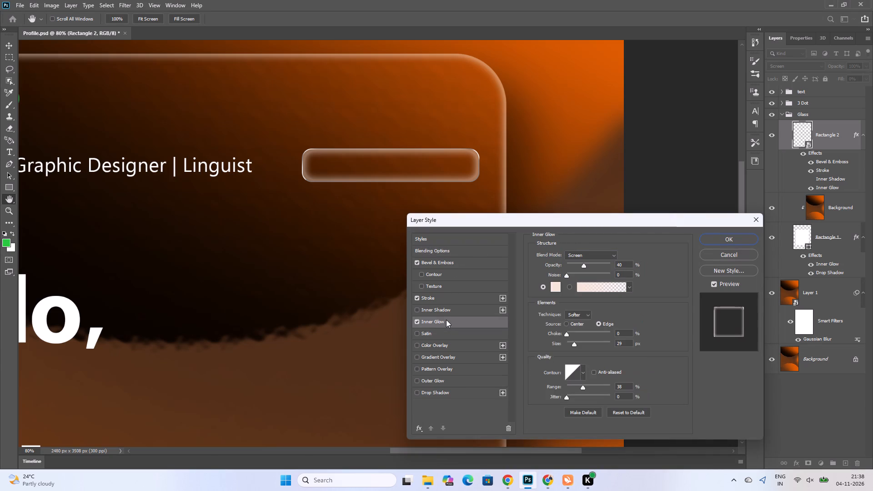
pyautogui.click(449, 260)
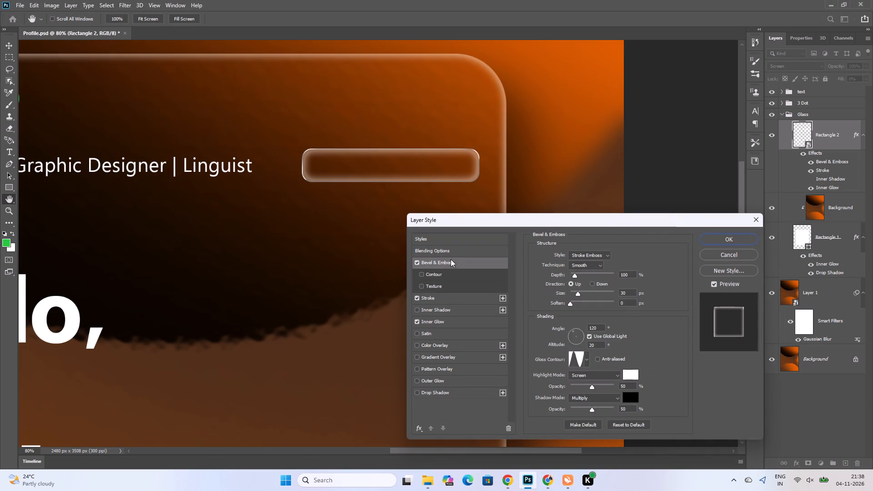
pyautogui.hotkey('ctrl', 'z')
pyautogui.click(437, 322)
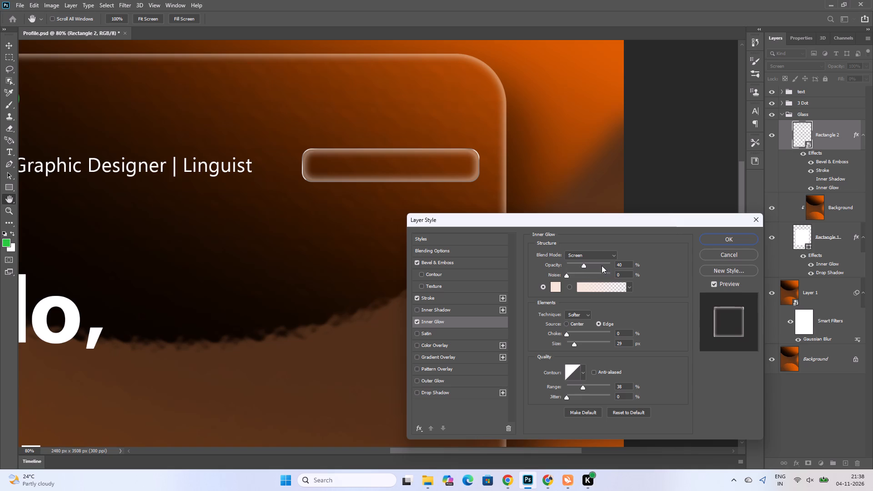
pyautogui.click(609, 254)
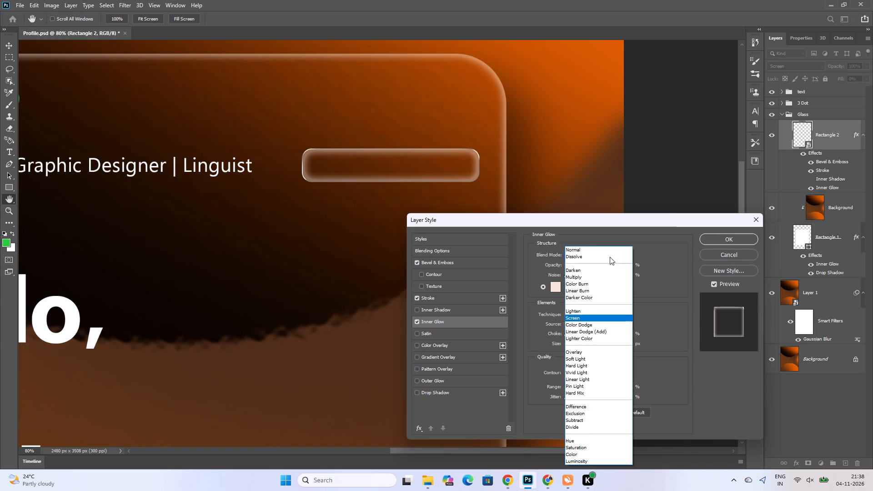
pyautogui.click(586, 248)
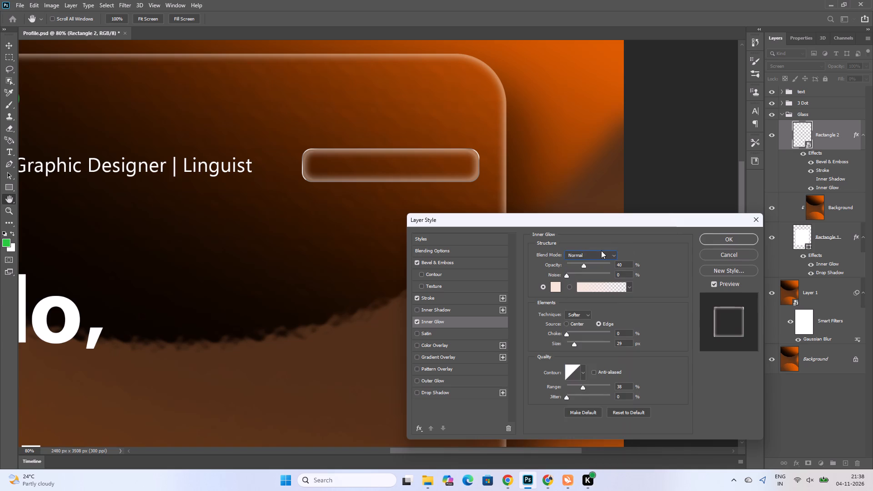
pyautogui.click(601, 251)
pyautogui.click(587, 316)
# Check the tutorial's value, set the Inner Glow opacity to 15%, and apply the layer style.
pyautogui.click(553, 477)
pyautogui.click(552, 478)
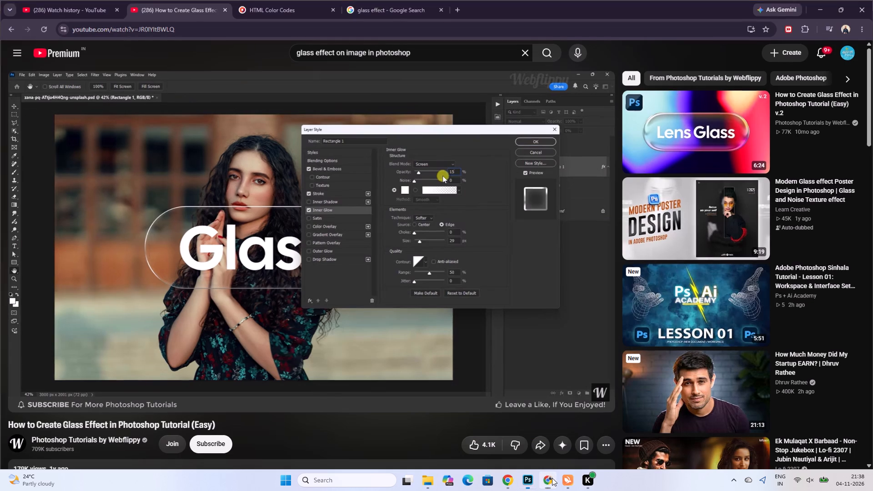
pyautogui.doubleClick(624, 263)
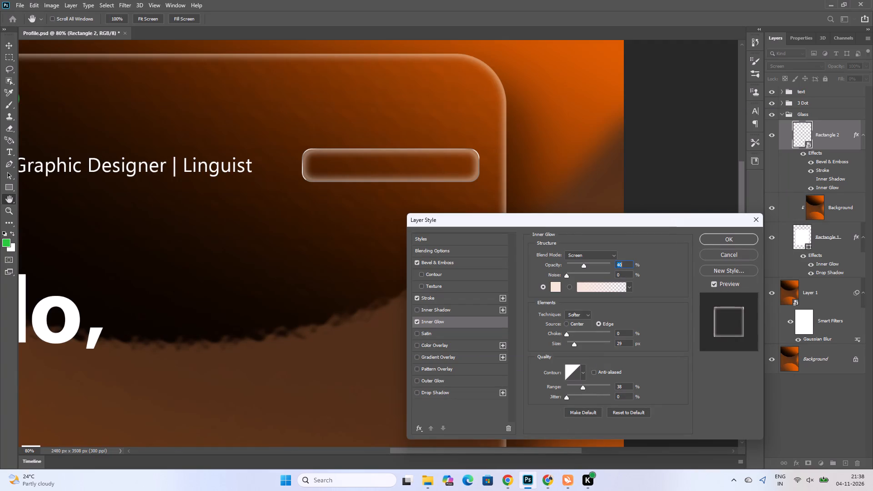
pyautogui.write('15')
pyautogui.press('Return')
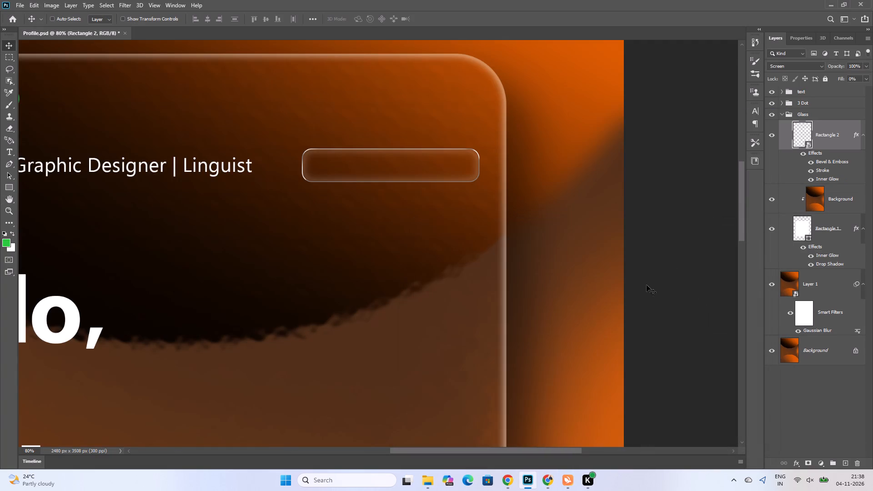
# Reopen Rectangle 2's blending options.
pyautogui.rightClick(836, 134)
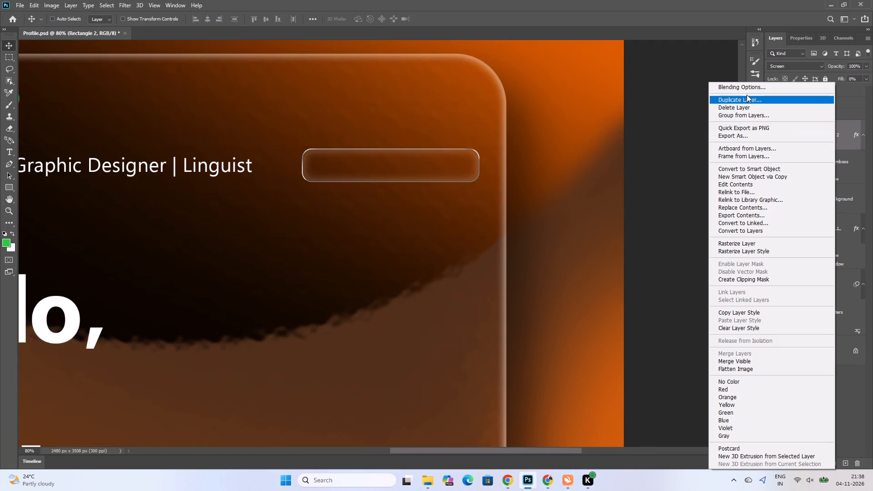
pyautogui.click(745, 87)
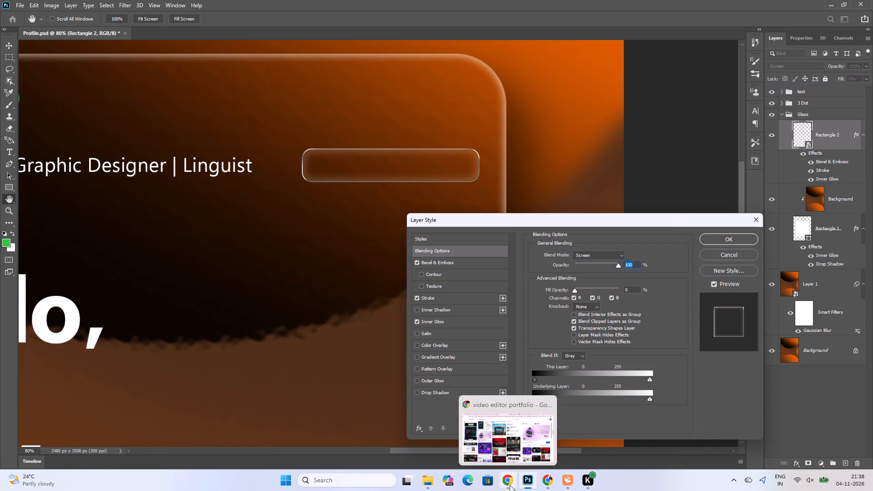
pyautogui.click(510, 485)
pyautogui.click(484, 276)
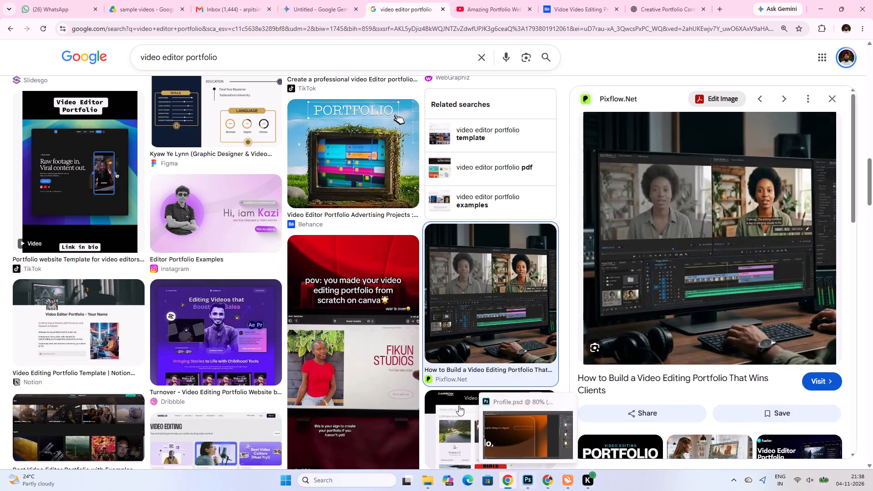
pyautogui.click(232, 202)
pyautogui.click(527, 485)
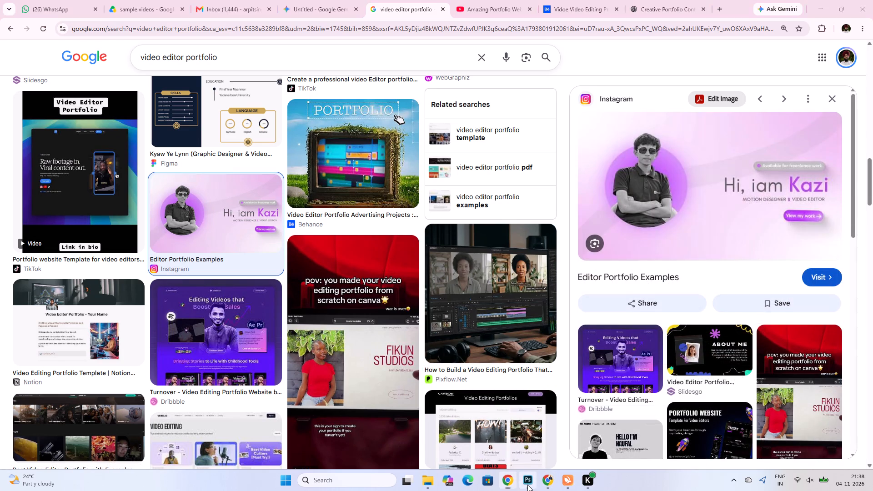
# Play the tutorial in Chrome to its Inner Glow choke setting, pause it there, and return to Photoshop.
pyautogui.click(542, 481)
pyautogui.click(453, 256)
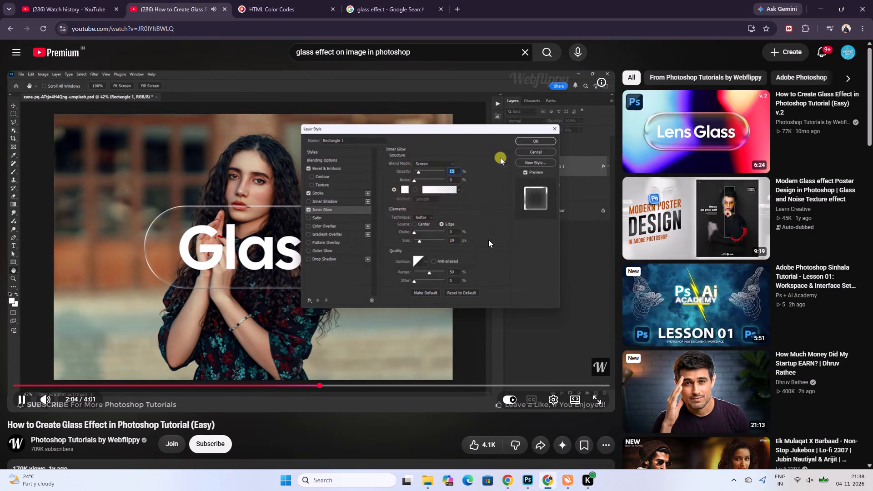
pyautogui.click(441, 255)
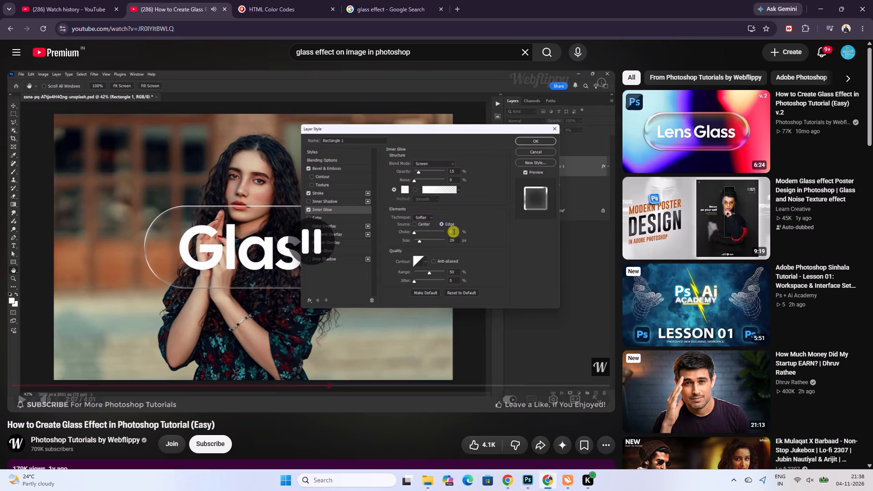
pyautogui.click(531, 484)
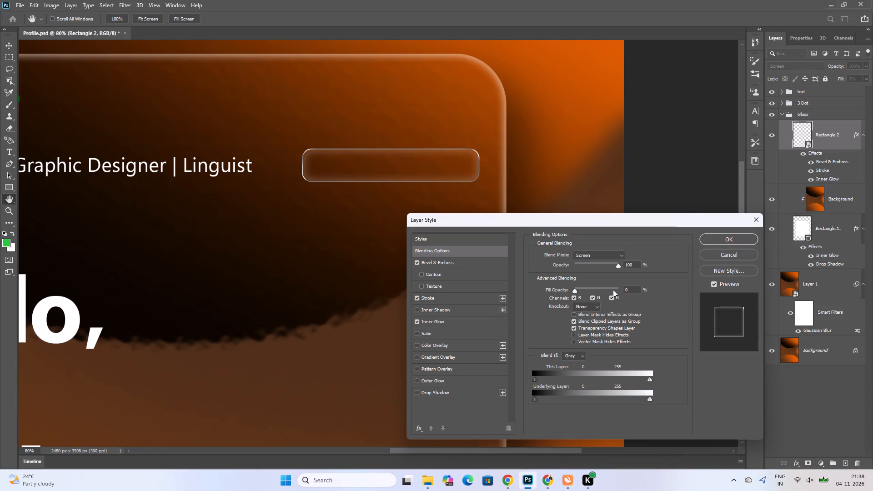
# Open Rectangle 2's Inner Glow settings, keep the Softer technique, and set the glow colour to white (ffffff).
pyautogui.doubleClick(432, 321)
pyautogui.click(576, 315)
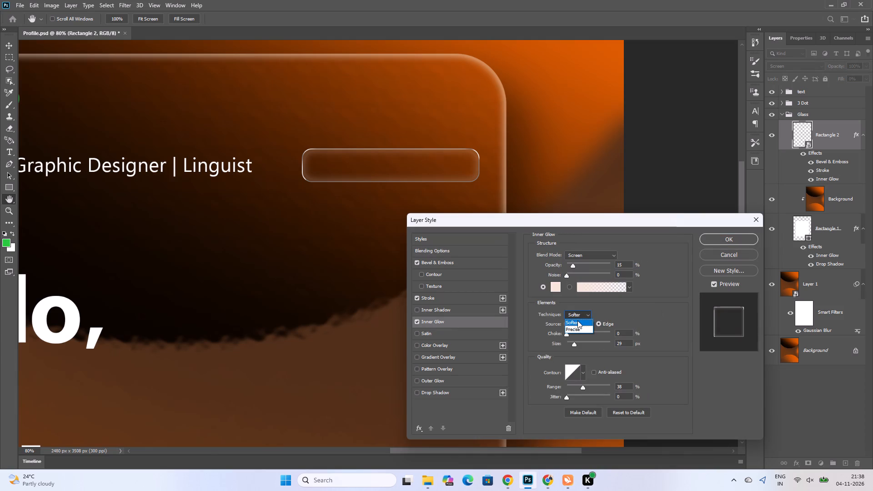
pyautogui.click(577, 321)
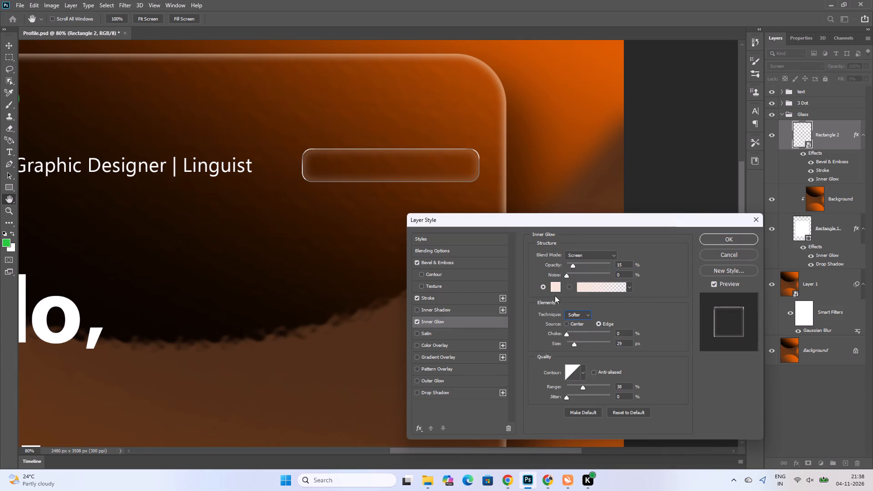
pyautogui.doubleClick(558, 287)
pyautogui.moveTo(474, 92); pyautogui.dragTo(456, 85)
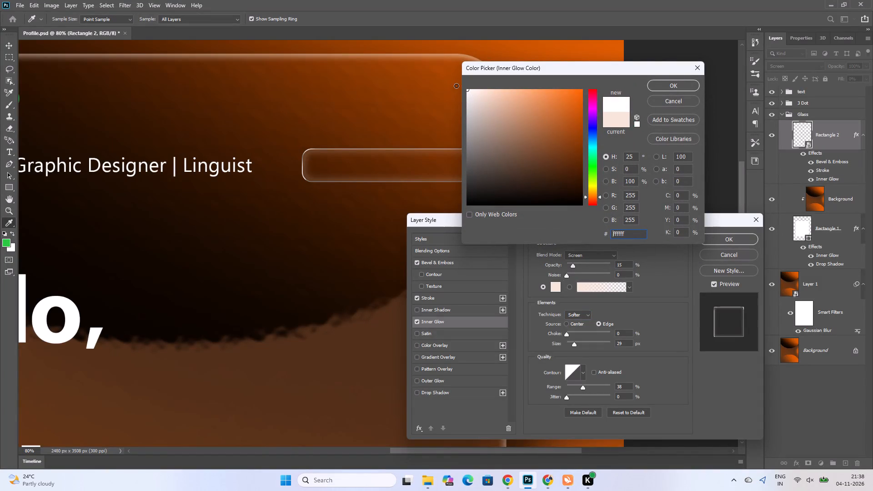
pyautogui.moveTo(456, 85); pyautogui.dragTo(456, 85)
pyautogui.click(675, 84)
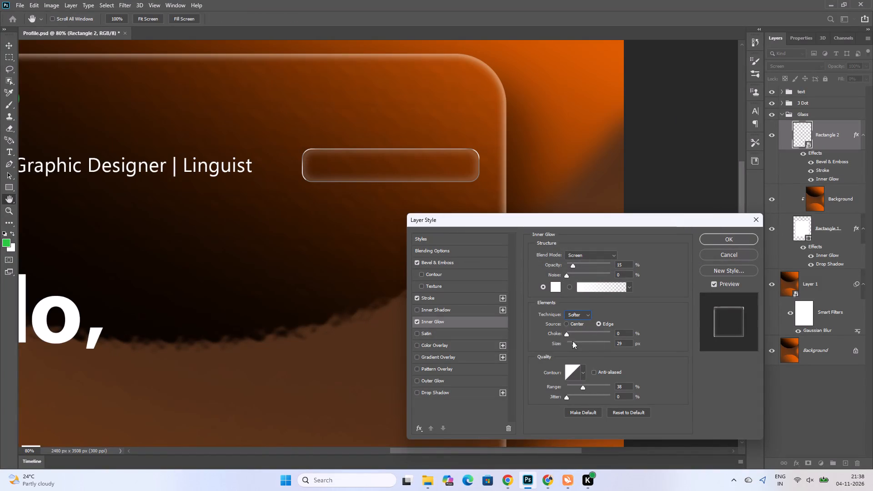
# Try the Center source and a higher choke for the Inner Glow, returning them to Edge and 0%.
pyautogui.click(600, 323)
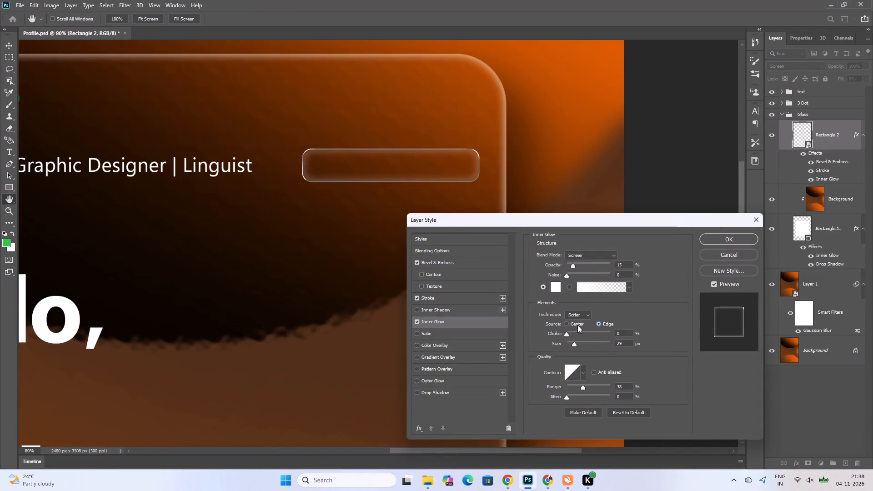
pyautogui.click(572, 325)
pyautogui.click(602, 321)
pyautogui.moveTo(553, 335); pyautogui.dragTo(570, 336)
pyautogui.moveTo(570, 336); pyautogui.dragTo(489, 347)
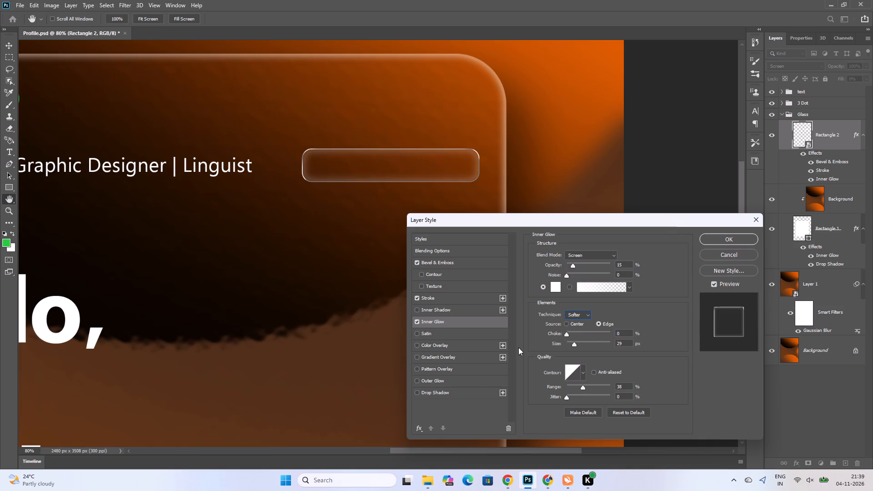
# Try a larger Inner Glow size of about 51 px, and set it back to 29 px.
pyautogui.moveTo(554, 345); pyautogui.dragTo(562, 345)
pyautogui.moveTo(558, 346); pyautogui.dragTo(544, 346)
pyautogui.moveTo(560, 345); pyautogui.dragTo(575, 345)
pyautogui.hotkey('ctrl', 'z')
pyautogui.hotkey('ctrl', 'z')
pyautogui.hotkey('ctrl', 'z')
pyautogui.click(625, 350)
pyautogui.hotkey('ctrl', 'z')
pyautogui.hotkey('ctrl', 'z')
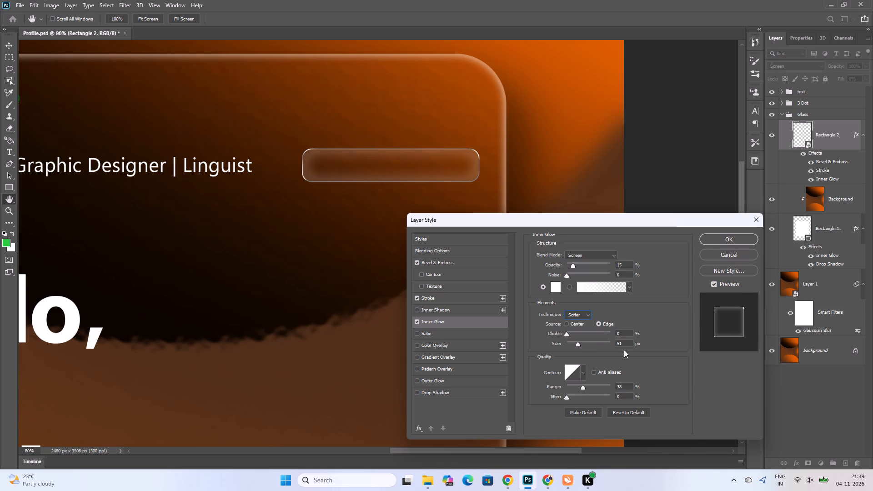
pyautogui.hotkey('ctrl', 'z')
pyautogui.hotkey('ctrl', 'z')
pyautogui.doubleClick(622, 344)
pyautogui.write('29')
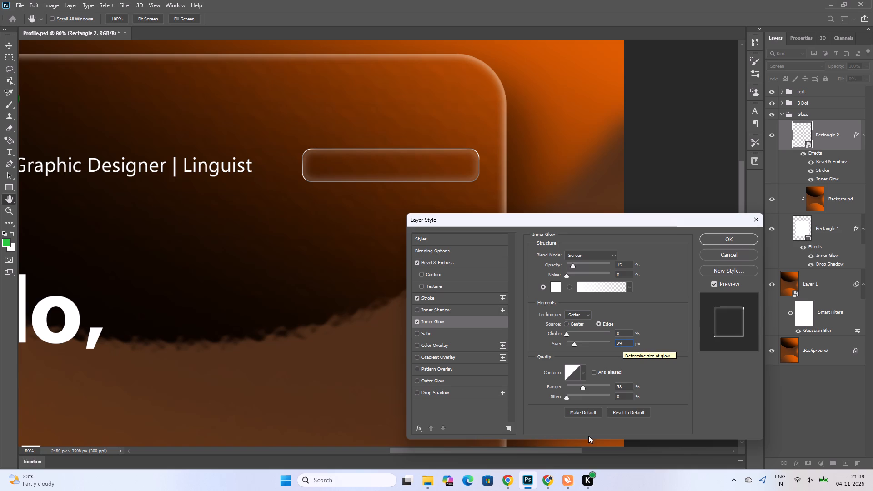
# Play the tutorial in Chrome to its Inner Glow size and anti-aliasing settings, pause it, and return to Photoshop.
pyautogui.click(550, 486)
pyautogui.click(495, 290)
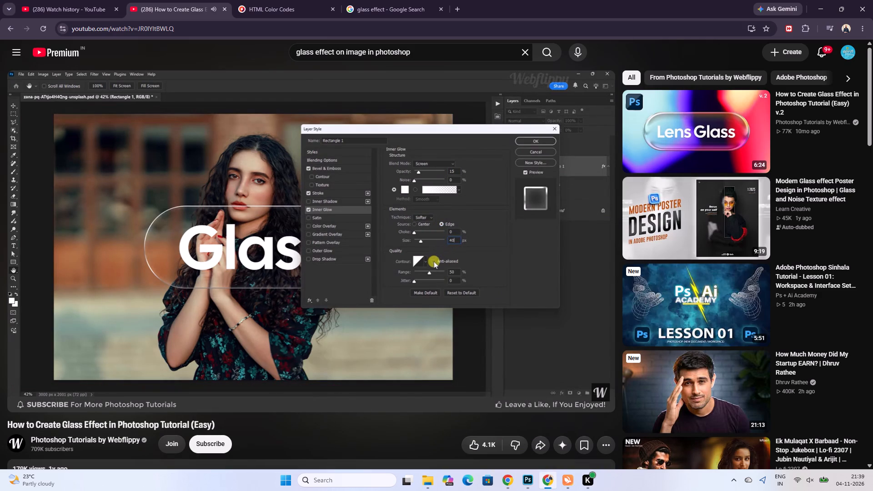
pyautogui.click(478, 275)
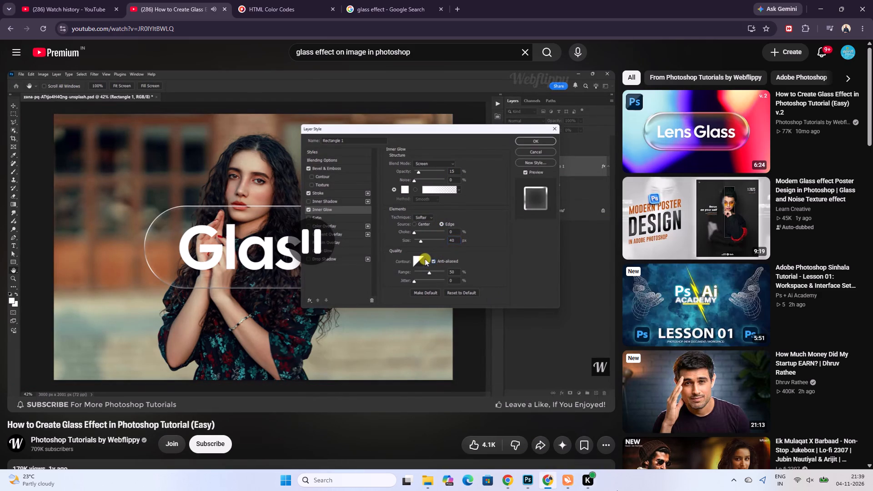
pyautogui.click(532, 476)
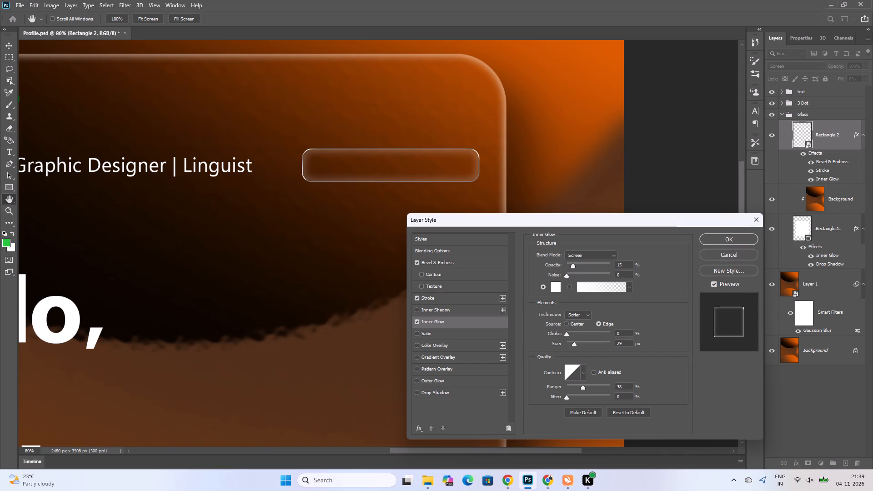
# Set the Inner Glow size to 40 px and turn on anti-aliasing for its contour.
pyautogui.doubleClick(621, 341)
pyautogui.write('40')
pyautogui.click(593, 370)
# Play the tutorial in Chrome to its Inner Glow contour choice, pause it, and return to Photoshop.
pyautogui.click(545, 478)
pyautogui.click(465, 284)
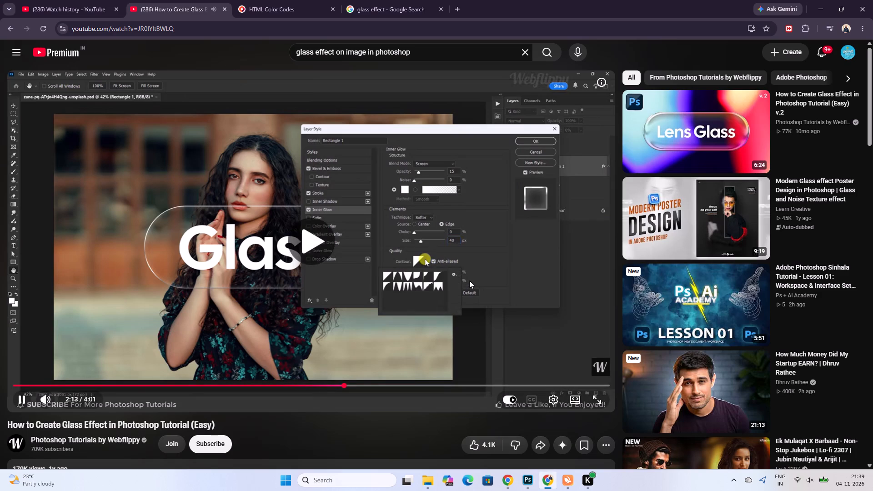
pyautogui.click(429, 259)
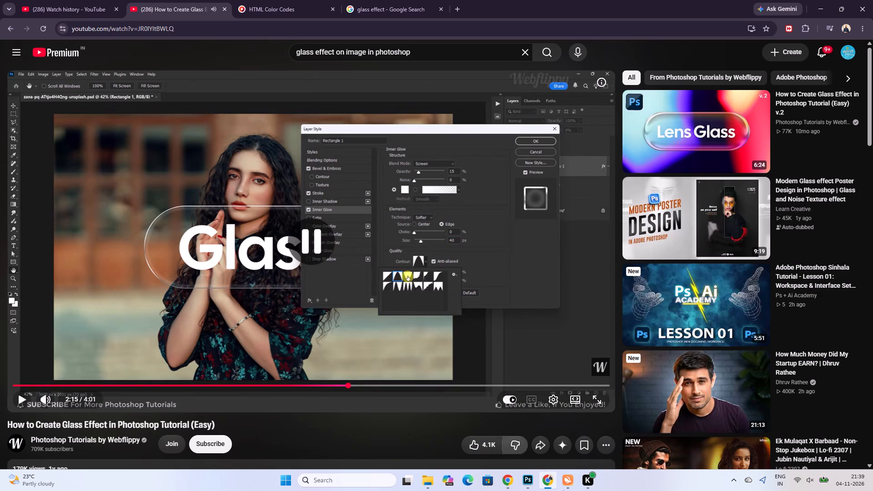
pyautogui.click(535, 482)
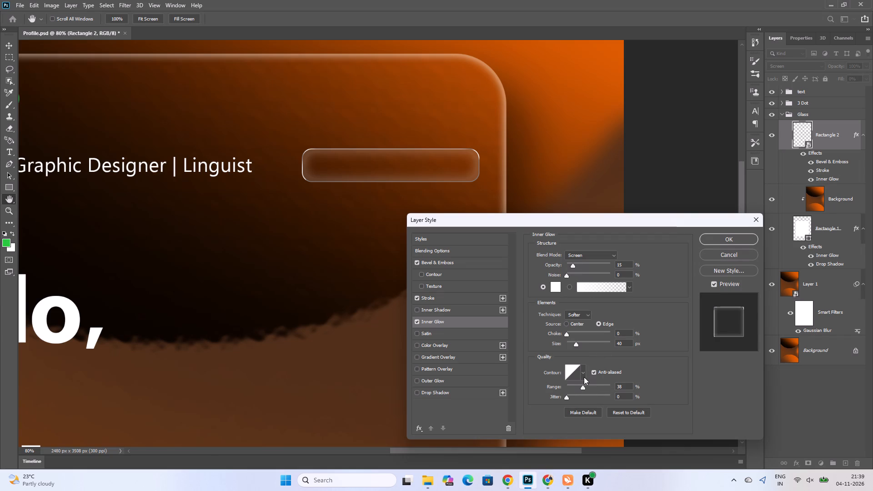
# Try several contour presets for the Inner Glow and choose the single-peak one in the first row.
pyautogui.click(583, 374)
pyautogui.click(546, 405)
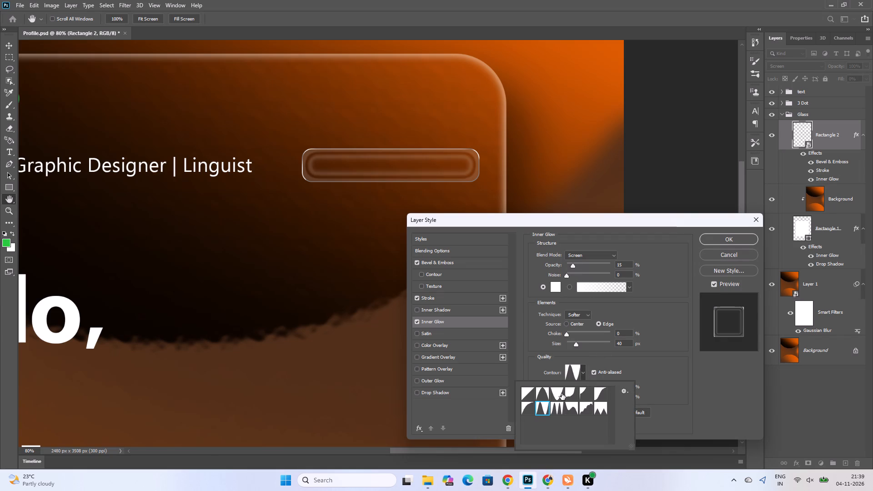
pyautogui.click(562, 393)
pyautogui.click(547, 394)
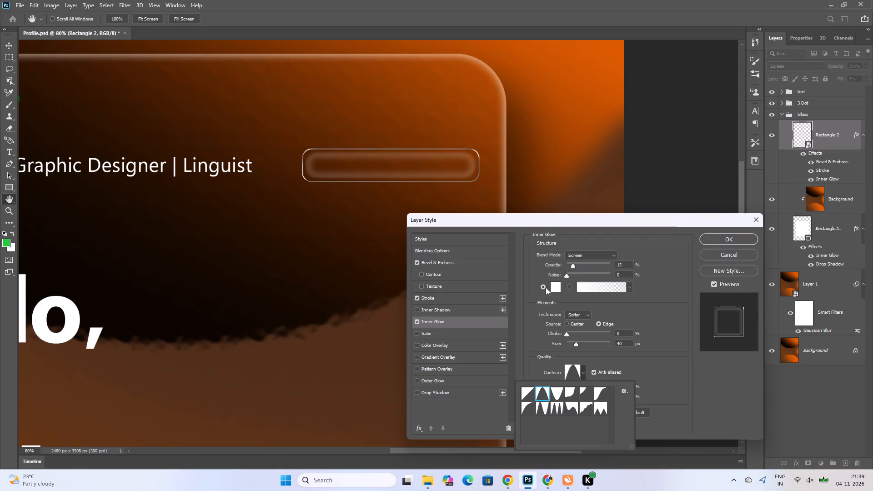
pyautogui.click(453, 309)
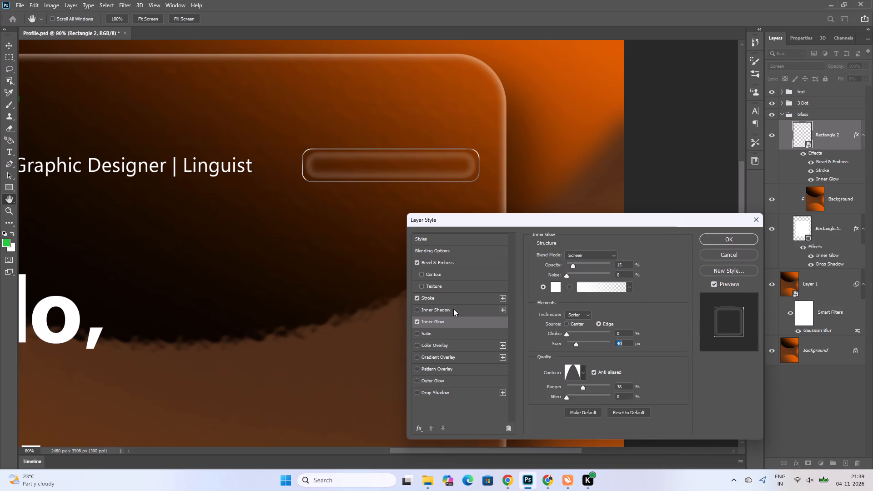
# Open Rectangle 2's Bevel & Emboss settings and change the gloss contour to the single-peak preset.
pyautogui.click(455, 293)
pyautogui.doubleClick(455, 262)
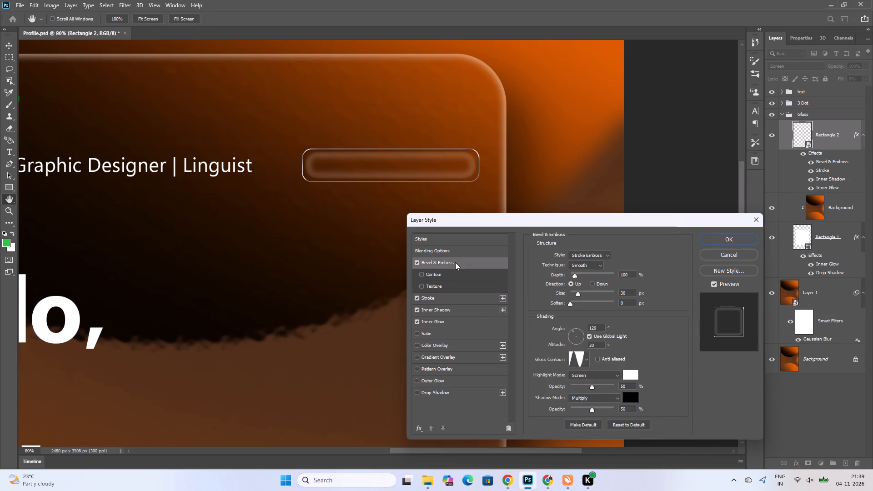
pyautogui.click(574, 357)
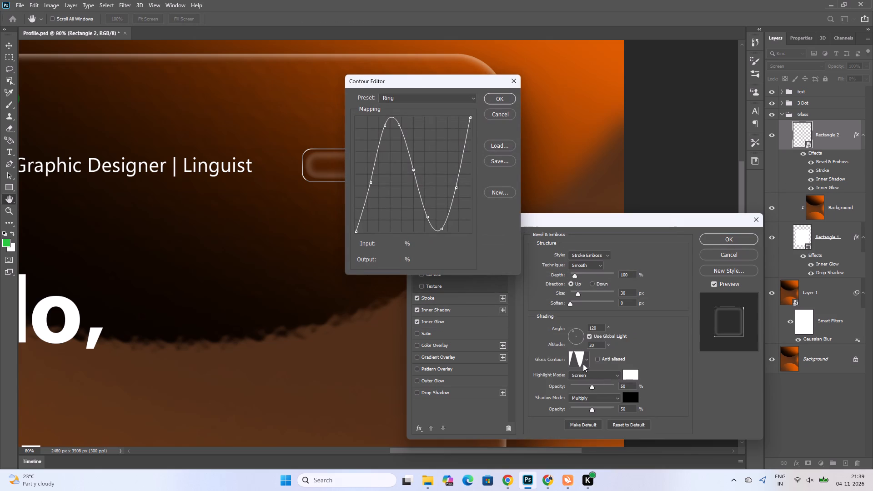
pyautogui.doubleClick(586, 361)
pyautogui.click(505, 110)
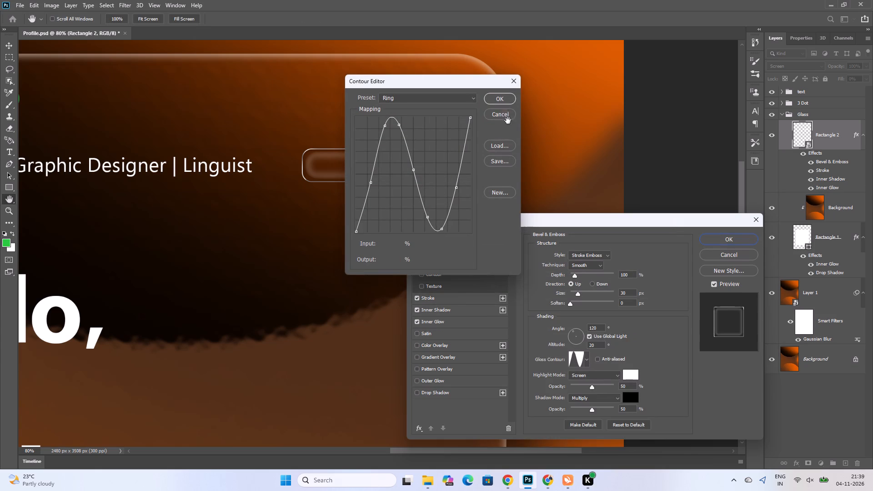
pyautogui.click(588, 362)
pyautogui.click(543, 385)
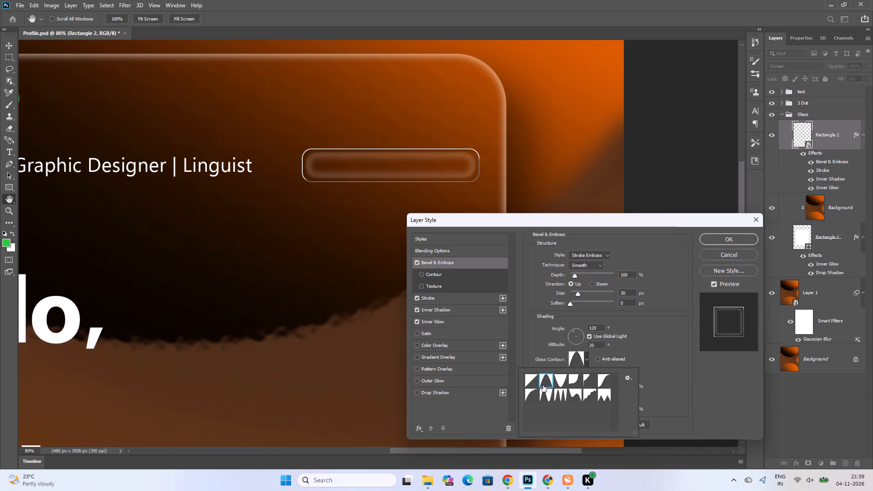
pyautogui.click(544, 381)
pyautogui.click(650, 355)
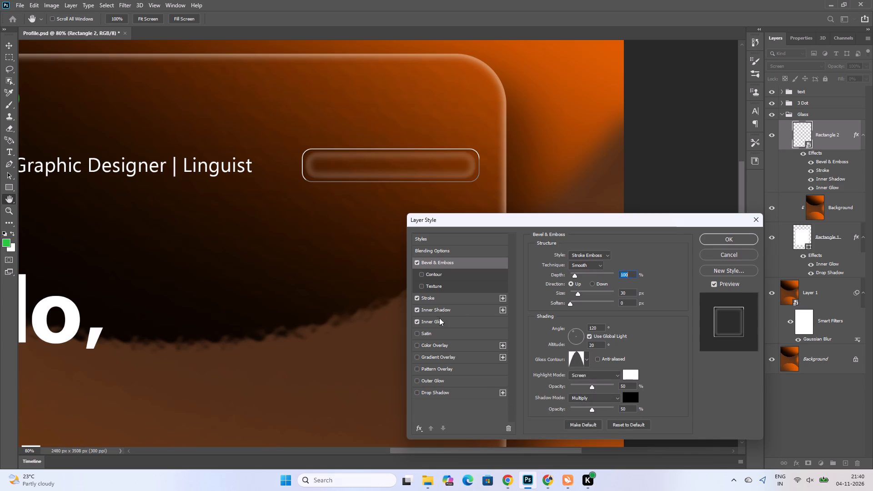
# Turn off Rectangle 2's Inner Shadow effect and go back to the Inner Glow settings.
pyautogui.click(417, 312)
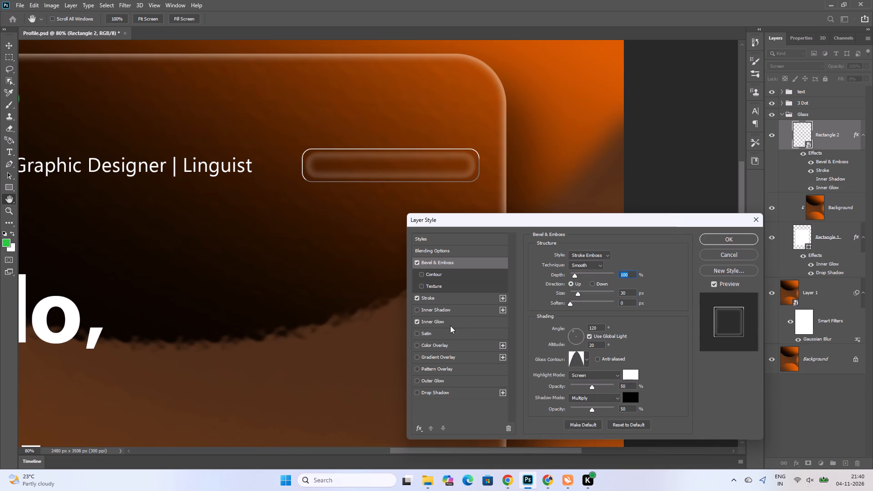
pyautogui.click(458, 325)
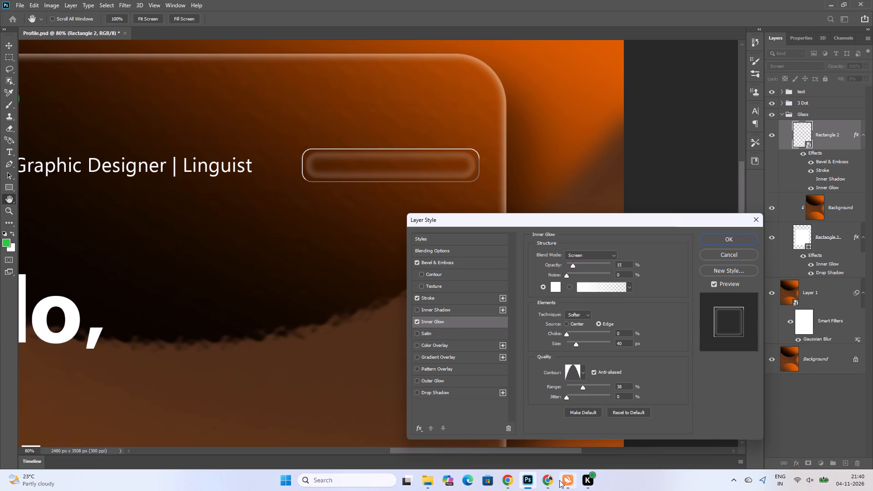
# Switch to Chrome and skip through the tutorial's Inner Glow section, examining its opacity, size and contour settings.
pyautogui.click(551, 486)
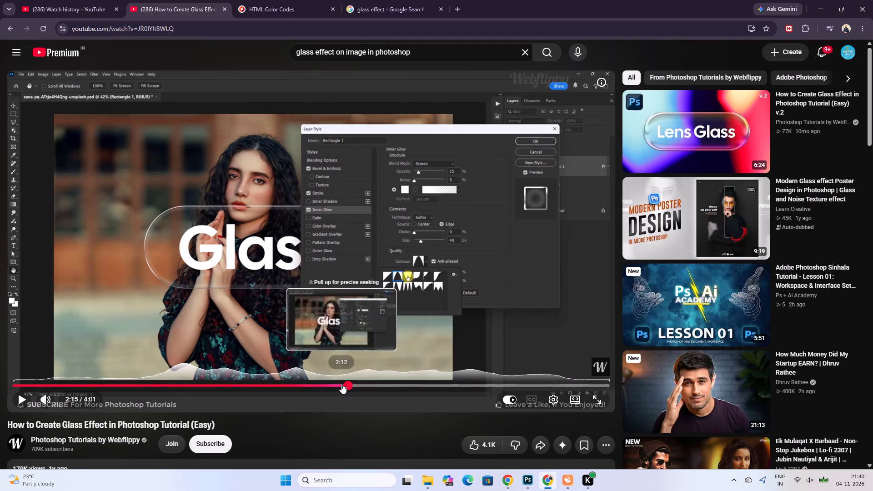
pyautogui.moveTo(312, 383); pyautogui.dragTo(306, 383)
pyautogui.press('space')
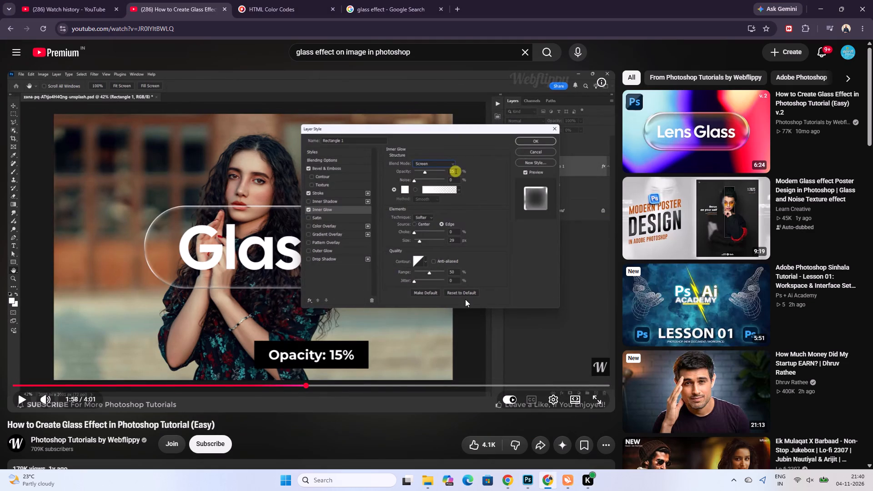
pyautogui.click(319, 384)
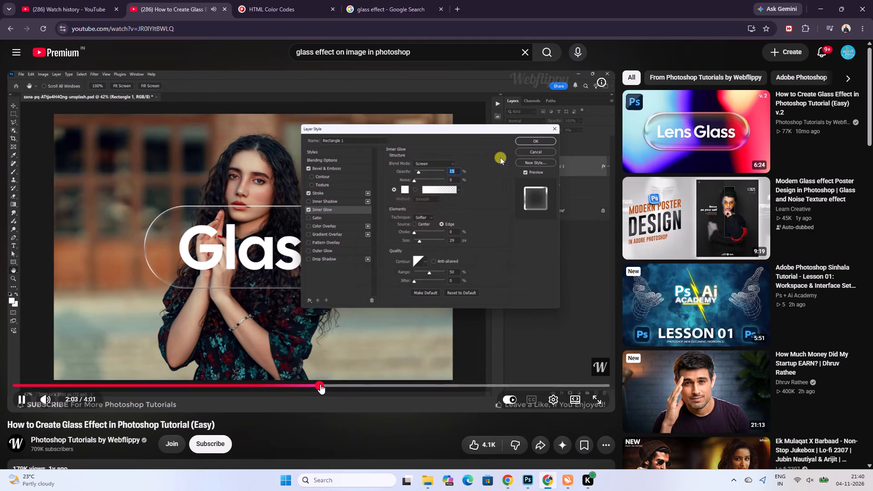
pyautogui.click(322, 384)
pyautogui.press('space')
pyautogui.click(330, 384)
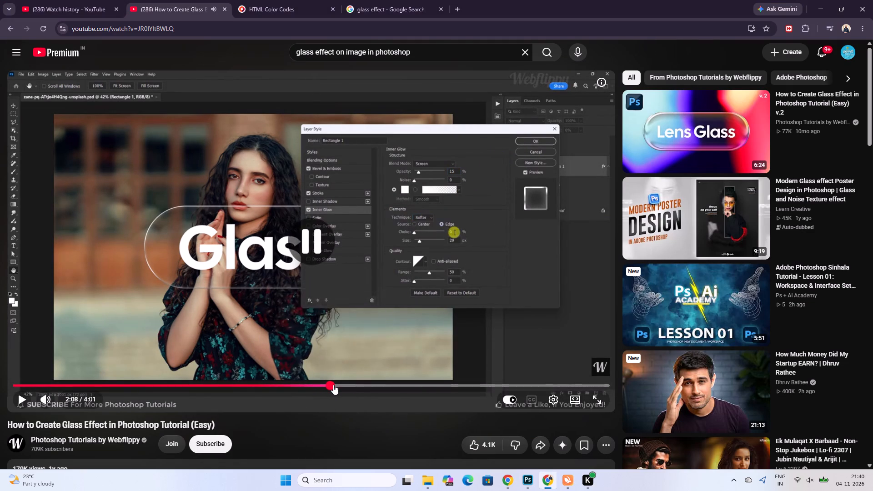
pyautogui.click(345, 385)
pyautogui.click(353, 384)
# Rewind the tutorial to the Bevel & Emboss section, examine its gloss contour choice, and pause the video.
pyautogui.click(261, 383)
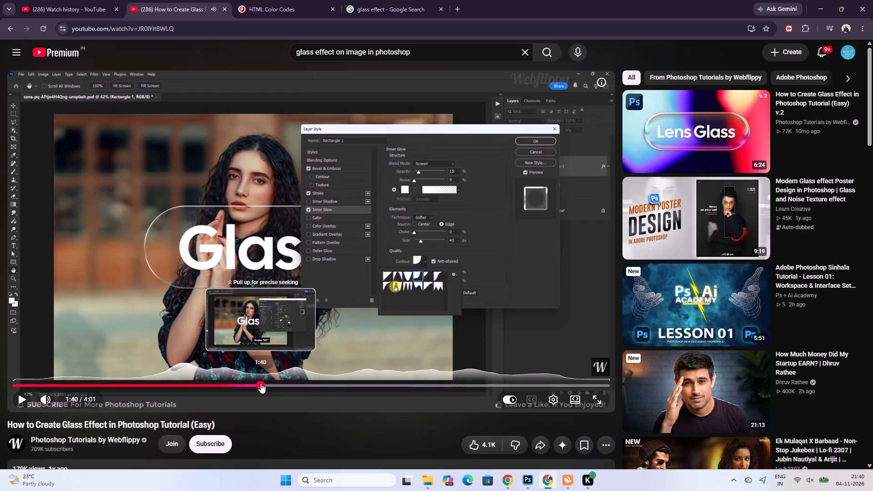
pyautogui.press('space')
pyautogui.click(274, 382)
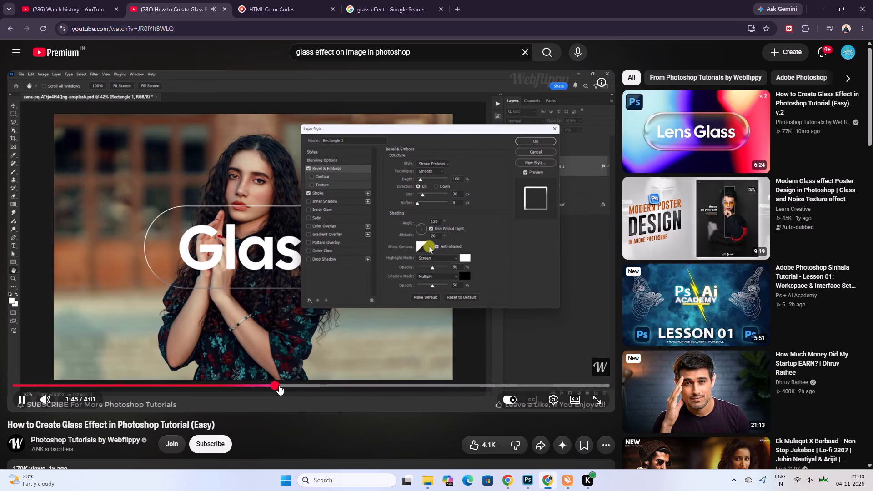
pyautogui.press('space')
pyautogui.click(285, 386)
pyautogui.click(288, 386)
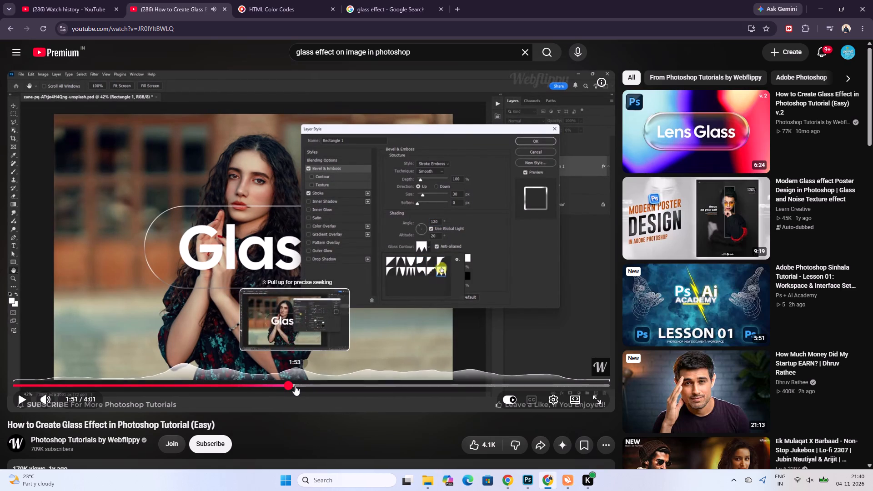
pyautogui.press('space')
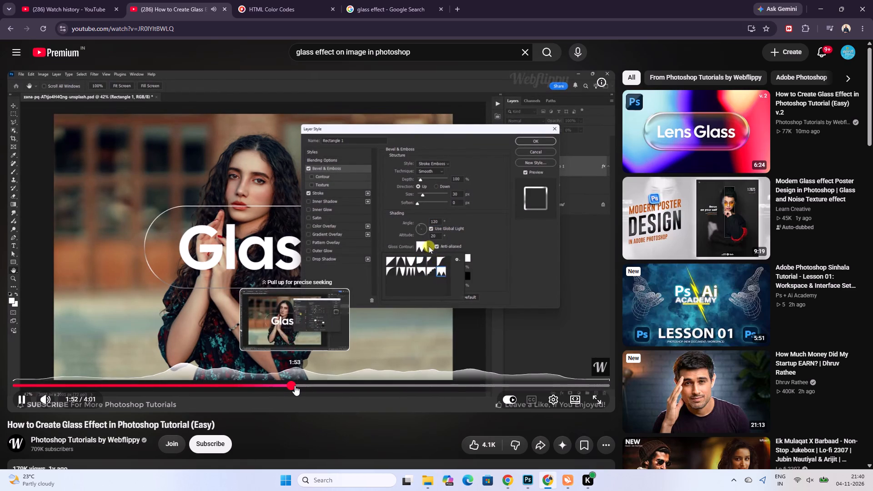
pyautogui.press('space')
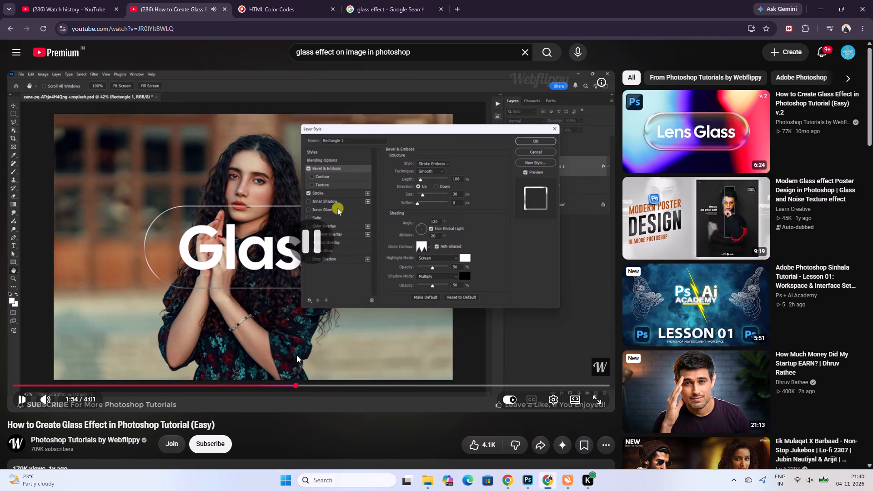
# In Photoshop, change Rectangle 2's Bevel & Emboss gloss contour to the double-peak preset ending the second row, comparing it with the tutorial in Chrome.
pyautogui.click(525, 482)
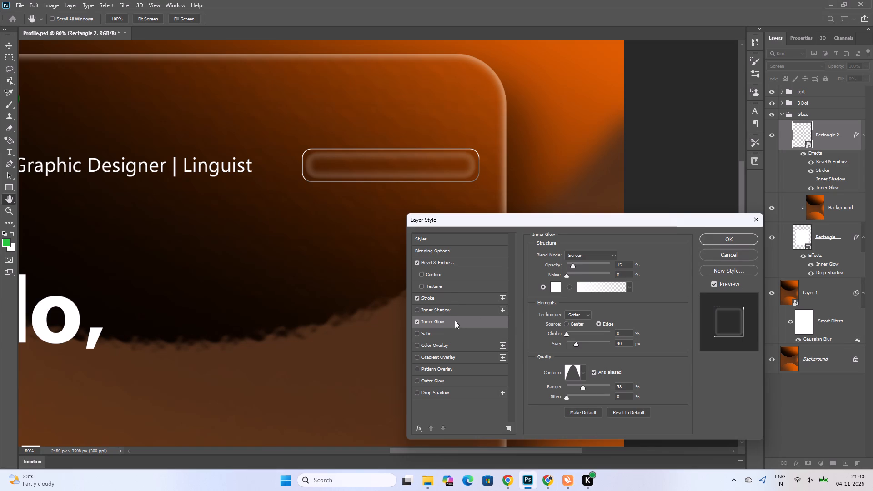
pyautogui.click(447, 264)
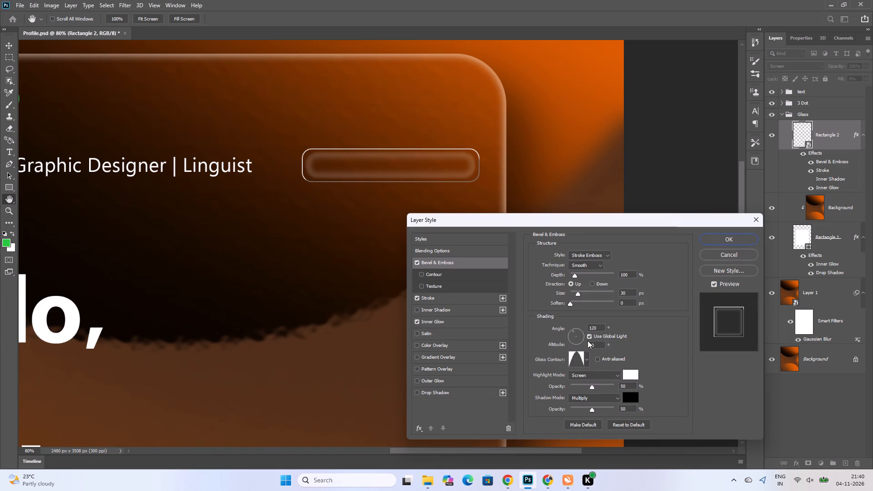
pyautogui.click(587, 360)
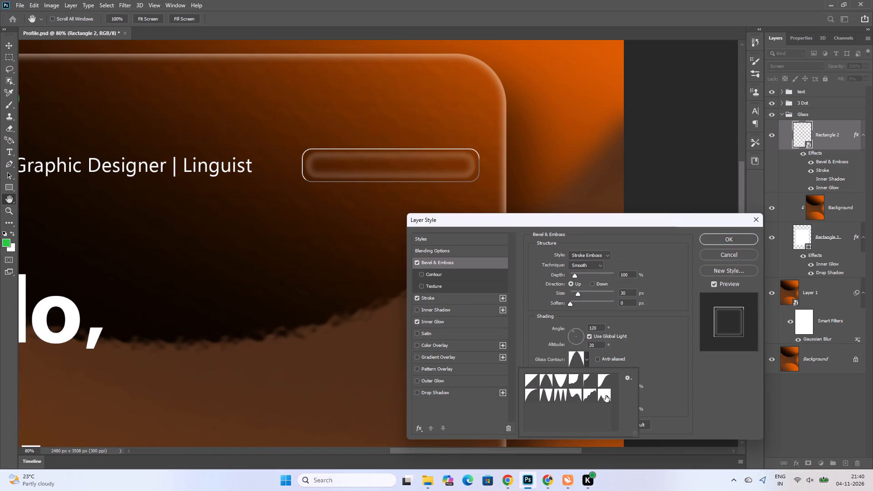
pyautogui.click(600, 400)
pyautogui.click(606, 392)
pyautogui.click(551, 477)
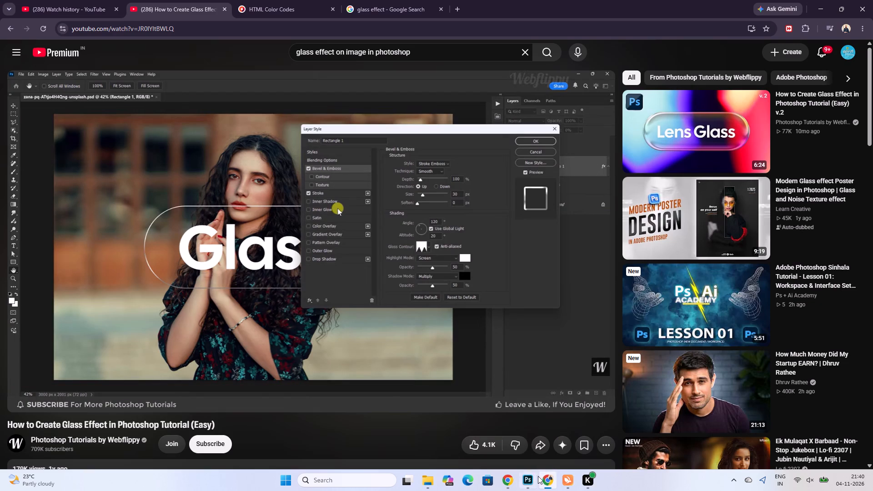
pyautogui.click(528, 483)
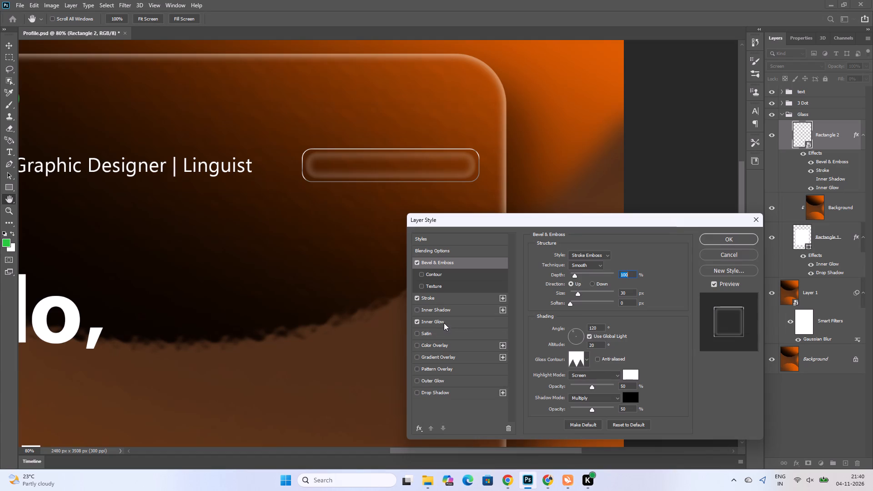
# Switch to Chrome, examine the tutorial's Inner Glow range setting just before Color Overlay, and pause the video.
pyautogui.click(550, 486)
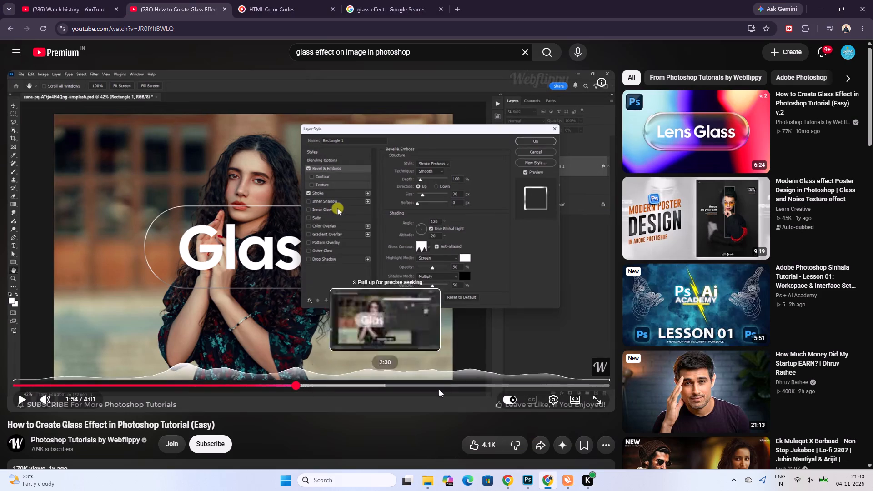
pyautogui.click(347, 293)
pyautogui.click(360, 386)
pyautogui.click(396, 303)
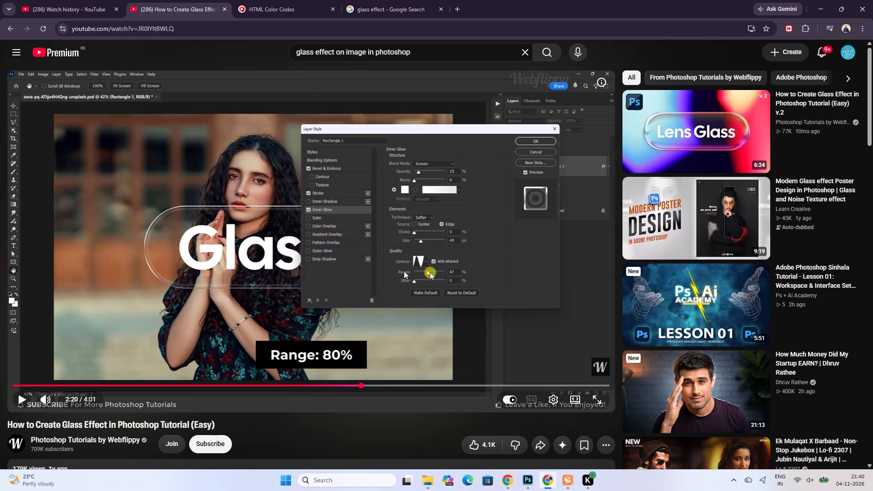
pyautogui.click(384, 331)
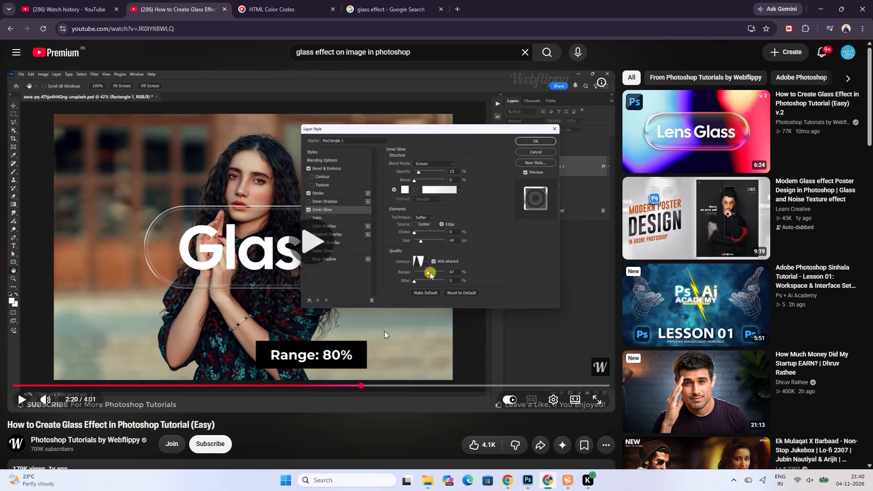
pyautogui.click(371, 386)
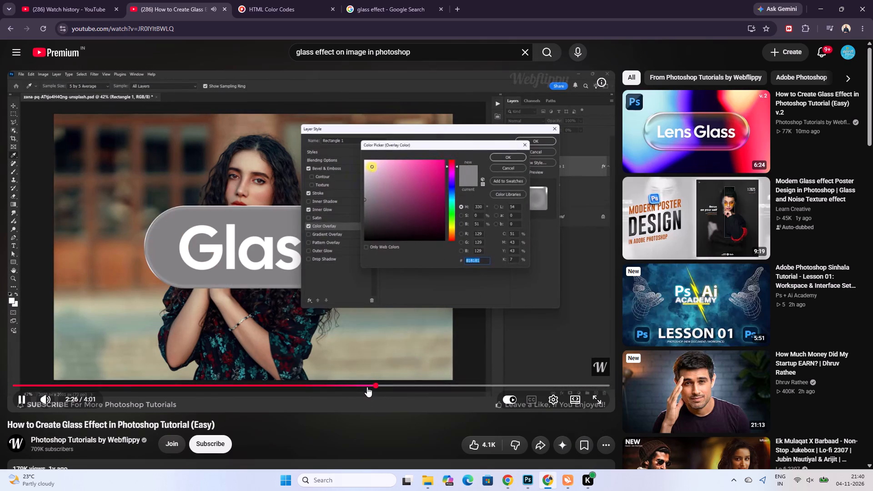
pyautogui.click(367, 386)
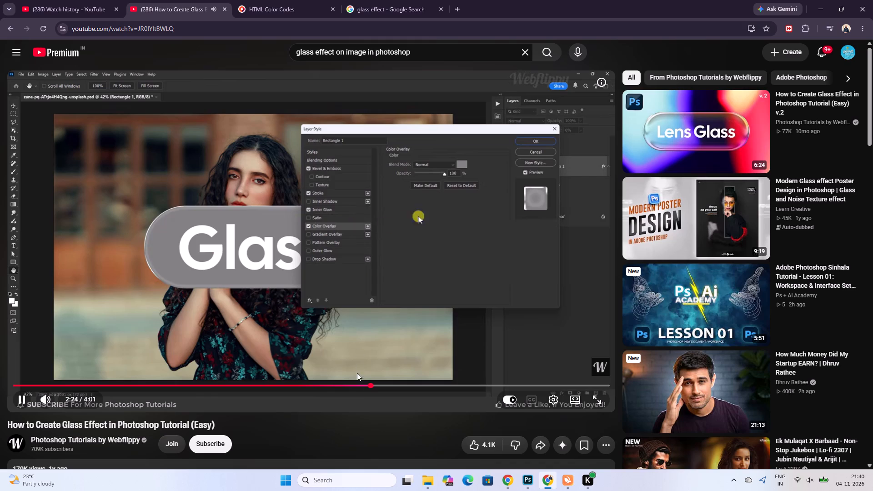
pyautogui.click(362, 385)
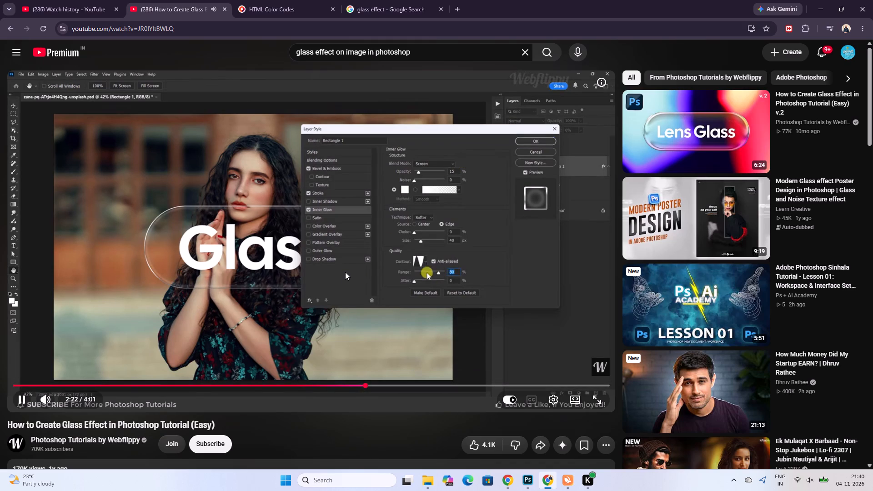
pyautogui.click(345, 272)
pyautogui.click(345, 272)
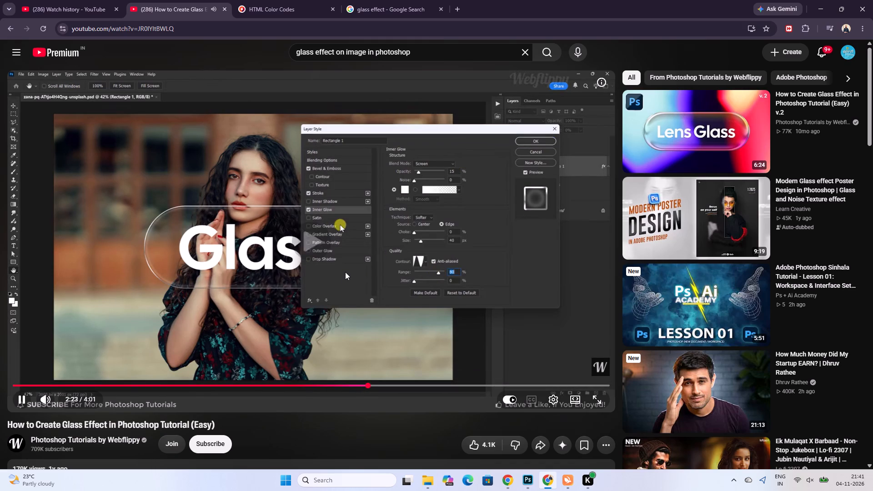
pyautogui.click(345, 272)
# Back in Photoshop, set Rectangle 2's Inner Glow range to 80% and apply the layer style.
pyautogui.click(531, 482)
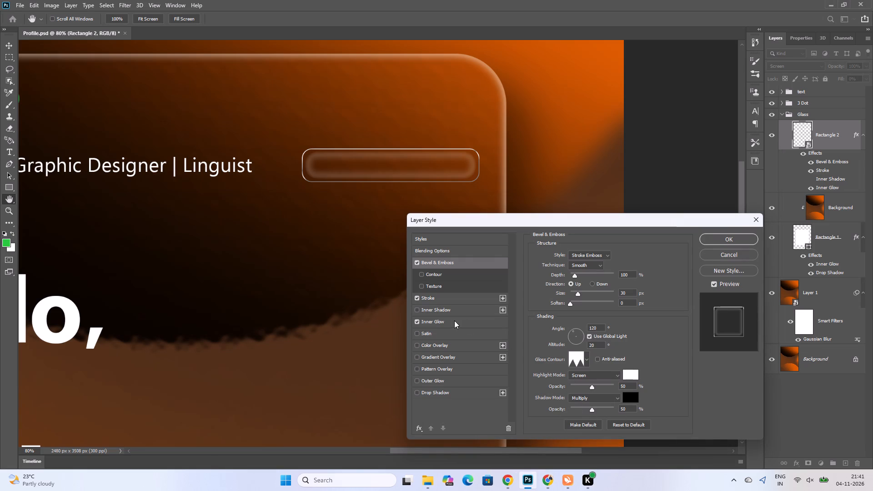
pyautogui.click(440, 325)
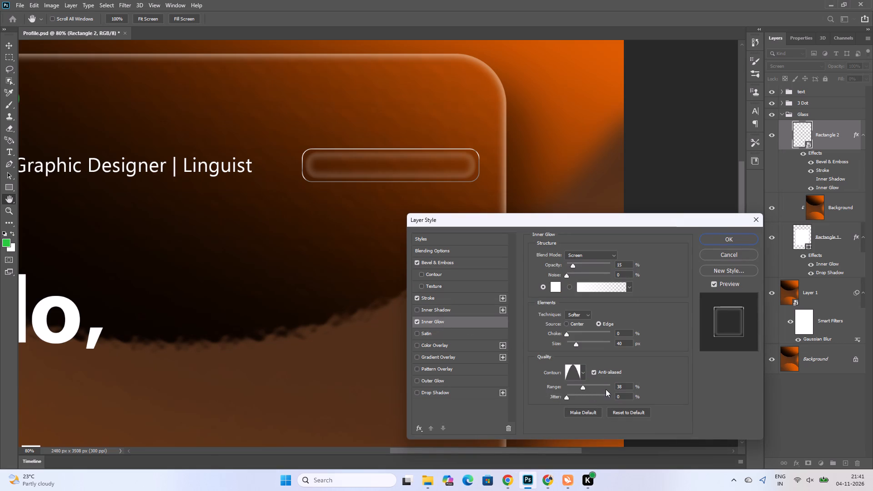
pyautogui.doubleClick(621, 386)
pyautogui.write('80')
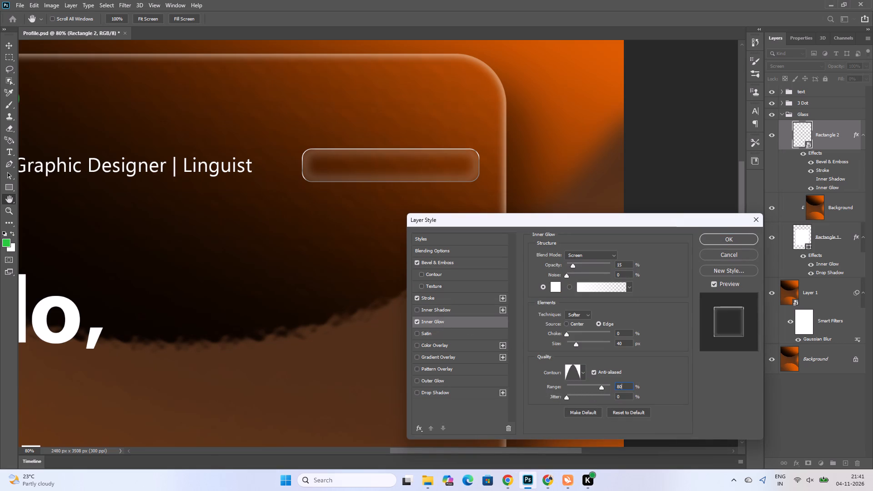
pyautogui.press('Return')
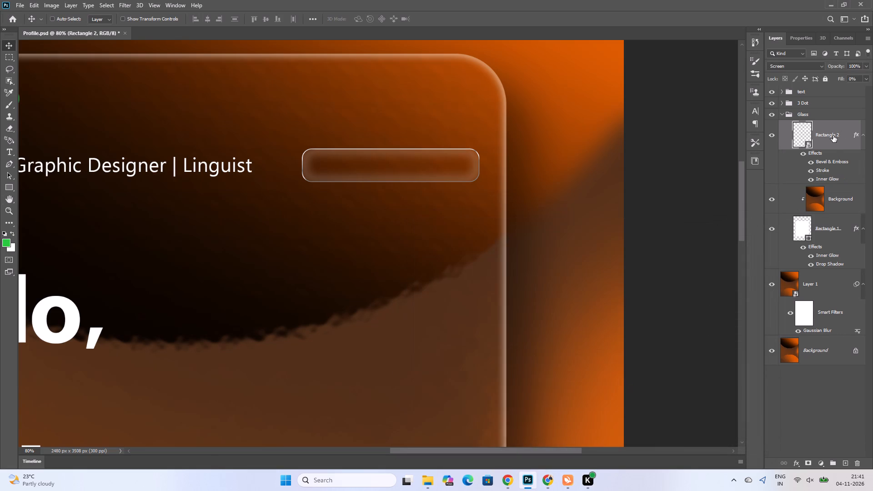
# Reopen Rectangle 2's layer style, check the tutorial's Color Overlay section in Chrome, and turn on Color Overlay in Photoshop.
pyautogui.rightClick(833, 135)
pyautogui.click(726, 87)
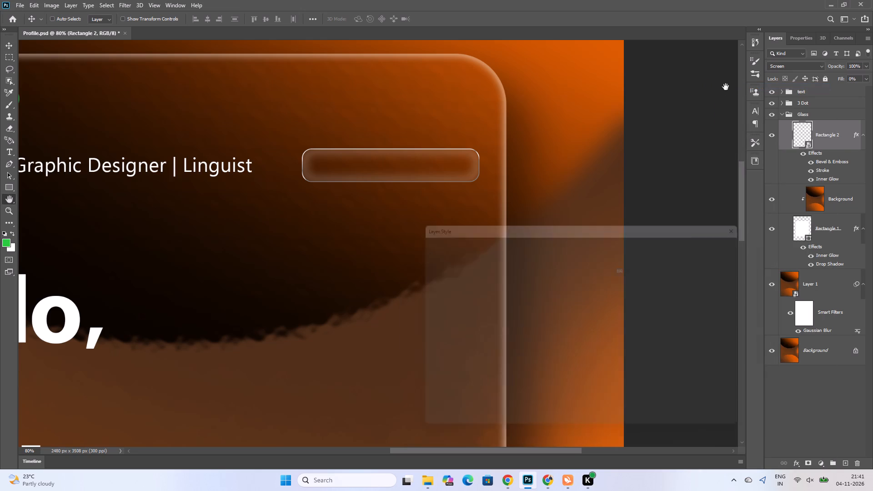
pyautogui.doubleClick(439, 322)
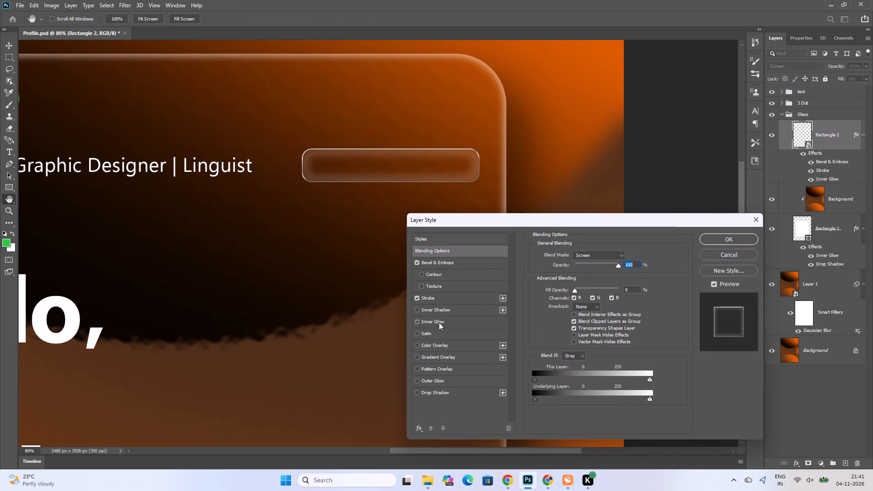
pyautogui.click(545, 484)
pyautogui.click(426, 298)
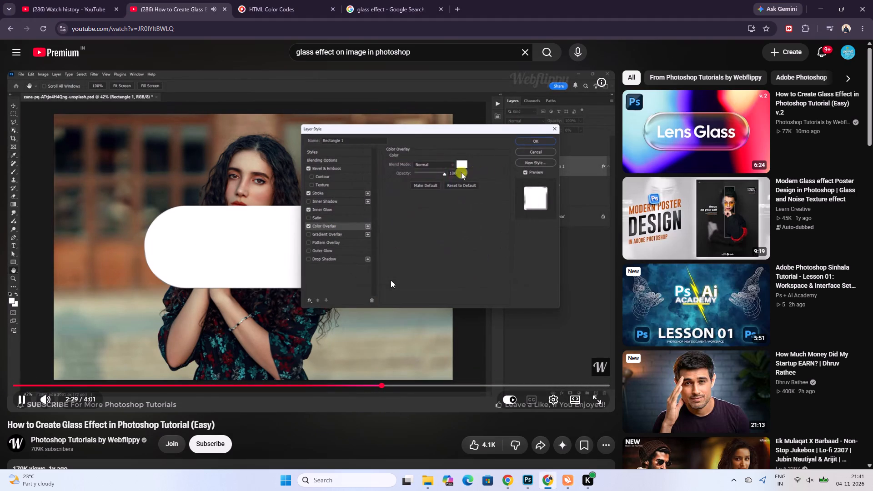
pyautogui.click(391, 280)
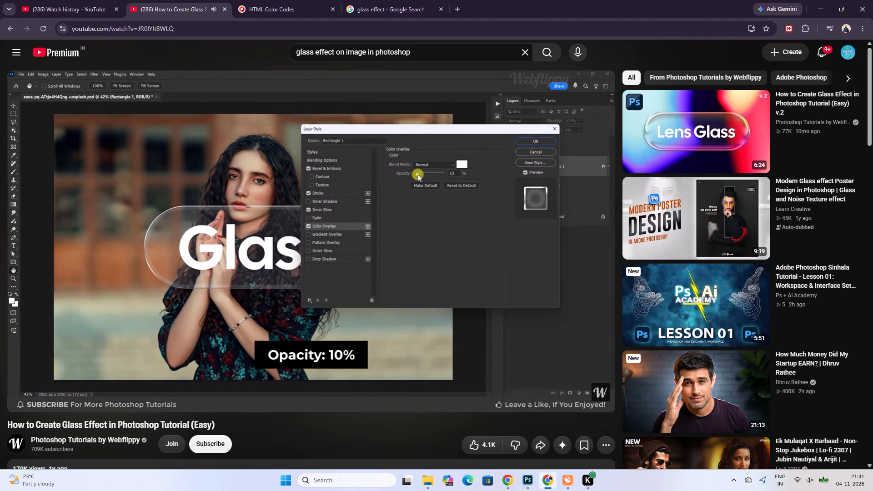
pyautogui.click(527, 482)
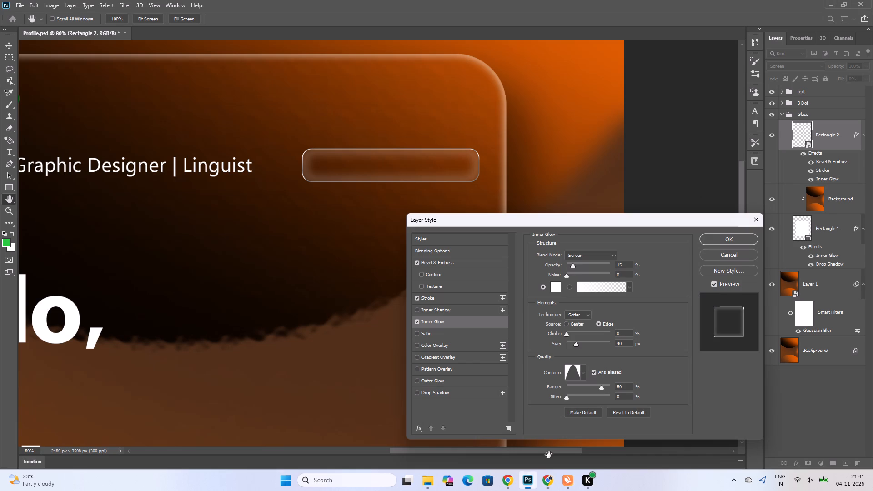
pyautogui.click(417, 346)
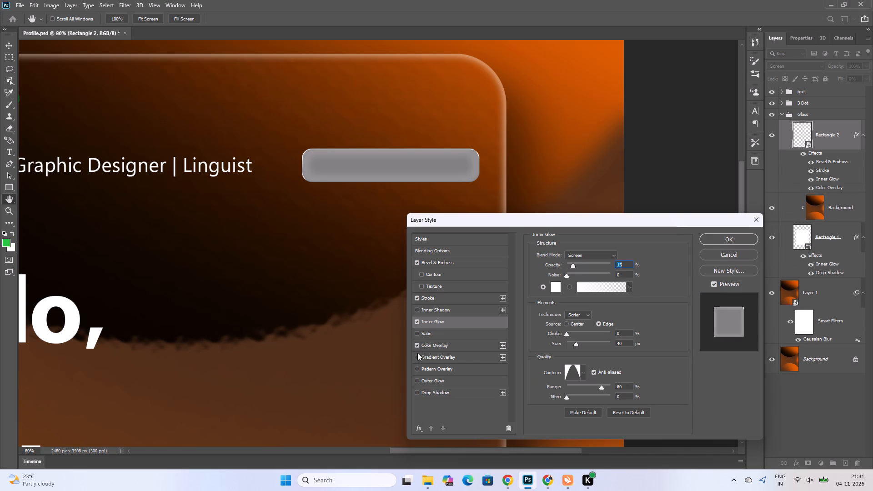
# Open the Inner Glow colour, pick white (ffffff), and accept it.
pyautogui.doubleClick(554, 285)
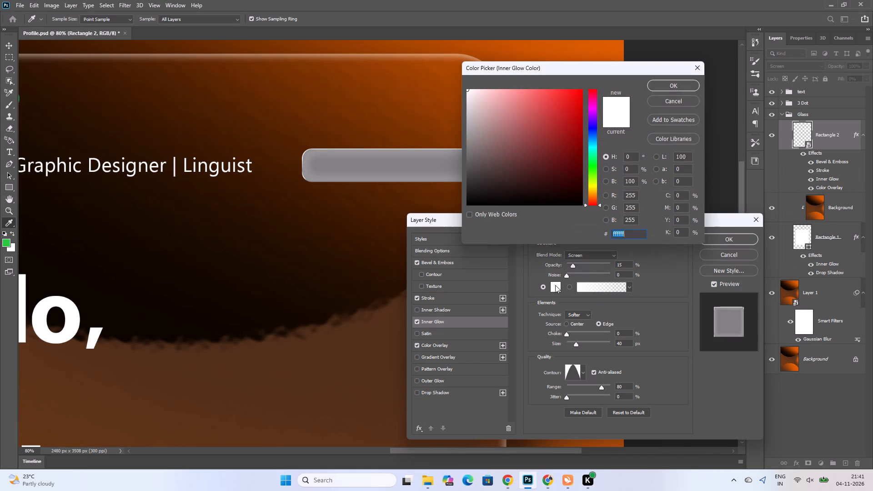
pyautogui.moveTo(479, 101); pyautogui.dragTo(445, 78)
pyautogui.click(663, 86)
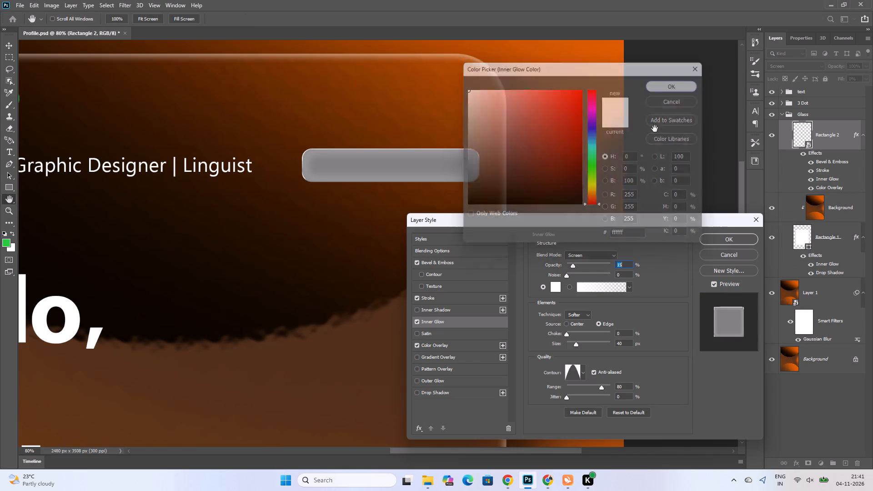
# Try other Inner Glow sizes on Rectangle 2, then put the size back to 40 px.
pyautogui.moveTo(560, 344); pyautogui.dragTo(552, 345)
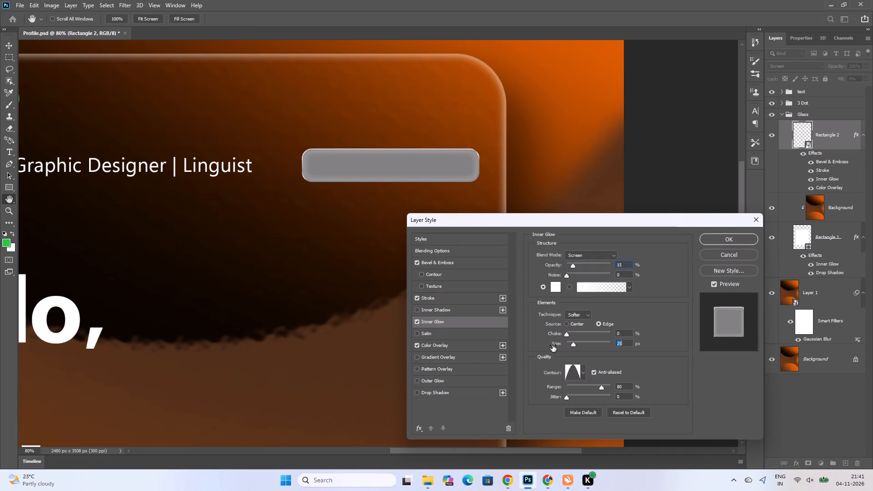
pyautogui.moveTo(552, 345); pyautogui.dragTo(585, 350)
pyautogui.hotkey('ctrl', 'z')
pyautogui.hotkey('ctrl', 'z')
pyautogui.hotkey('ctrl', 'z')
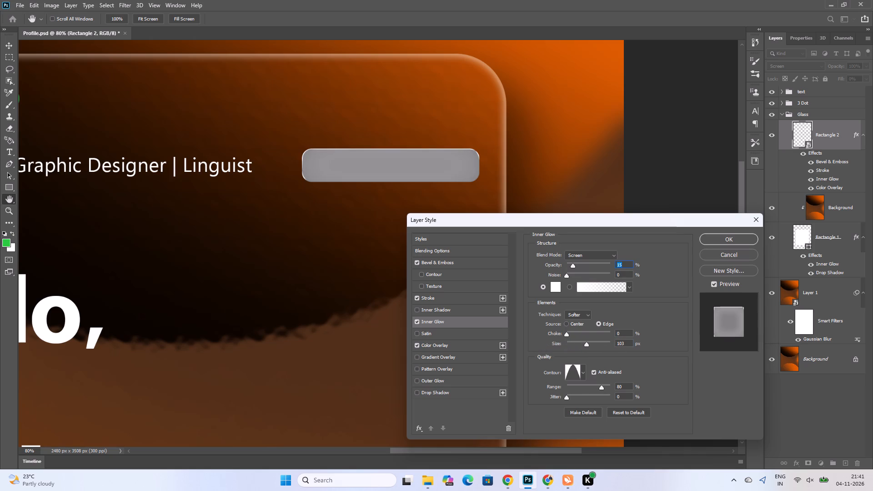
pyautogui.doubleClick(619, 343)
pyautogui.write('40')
# Check the tutorial's Color Overlay settings in Chrome, and in Photoshop set Rectangle 2's overlay colour to white (ffffff).
pyautogui.click(547, 483)
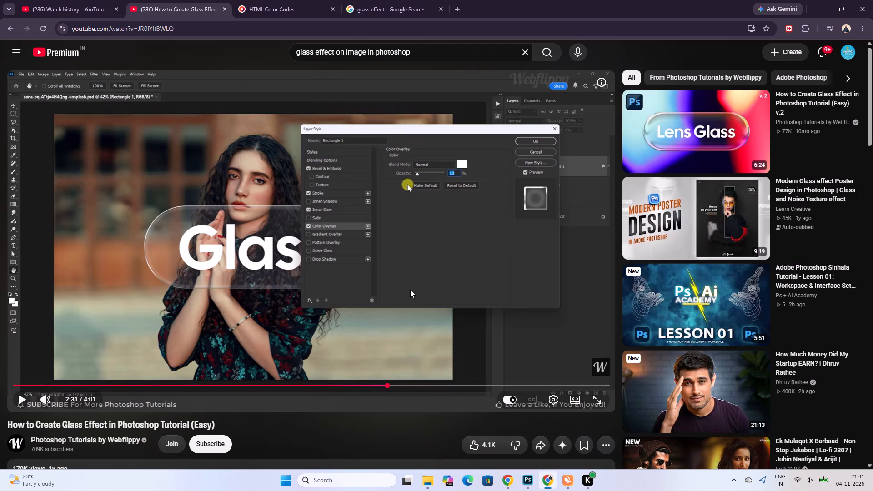
pyautogui.click(410, 289)
pyautogui.click(410, 289)
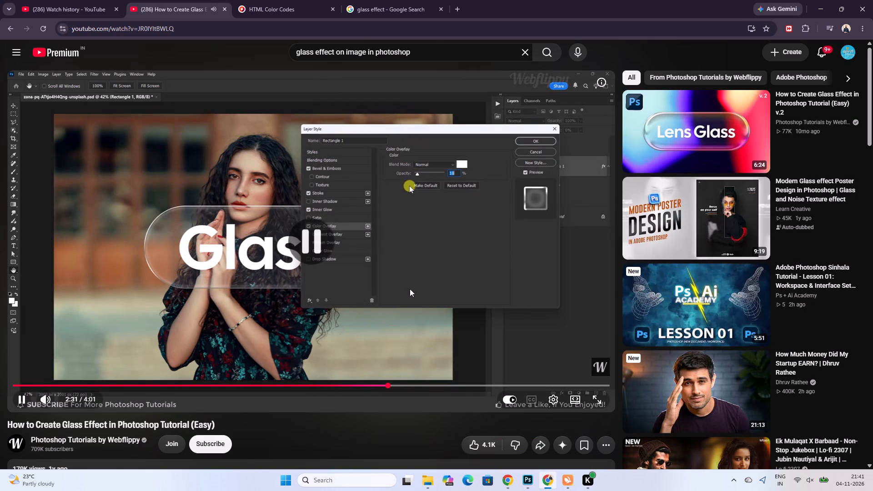
pyautogui.click(410, 289)
pyautogui.click(410, 287)
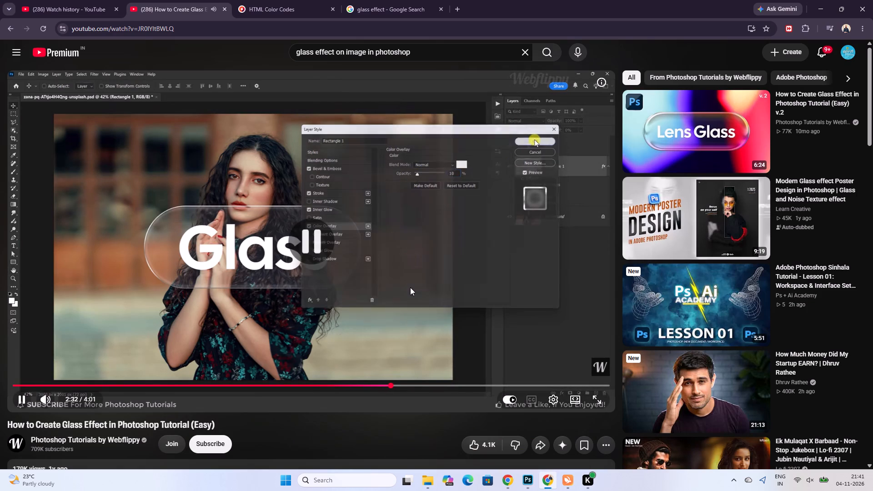
pyautogui.click(526, 478)
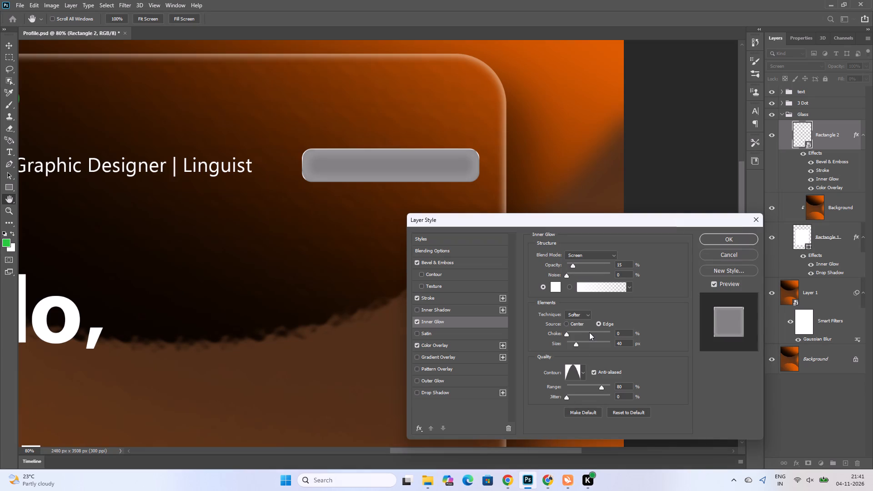
pyautogui.doubleClick(441, 346)
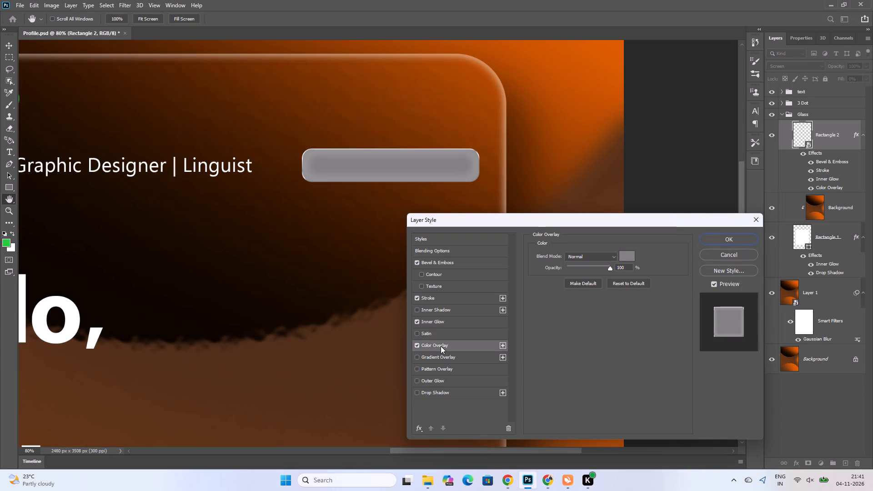
pyautogui.click(603, 257)
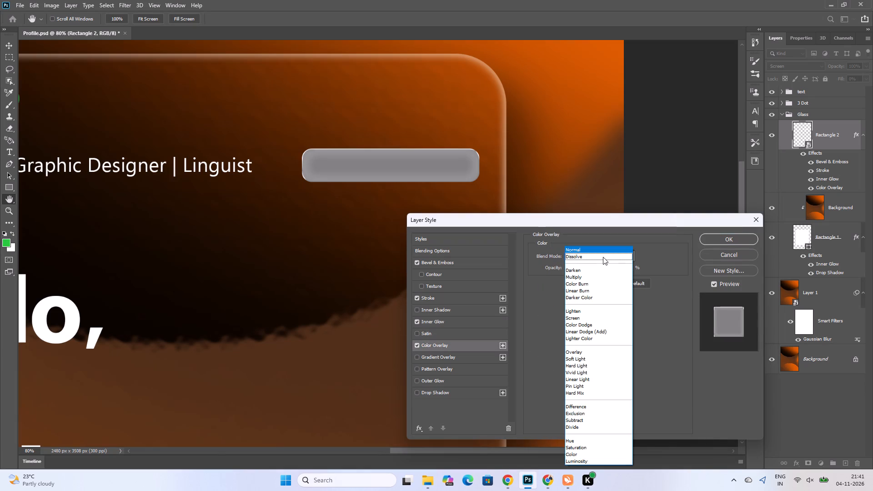
pyautogui.click(666, 251)
pyautogui.click(630, 253)
pyautogui.moveTo(511, 148); pyautogui.dragTo(439, 78)
pyautogui.click(660, 79)
pyautogui.click(662, 83)
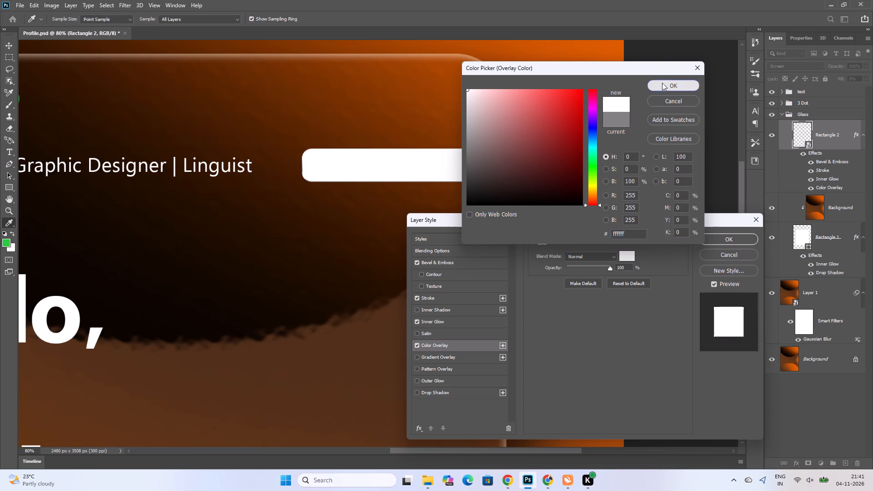
# Set the Color Overlay opacity to 10% and apply Rectangle 2's layer style.
pyautogui.click(627, 267)
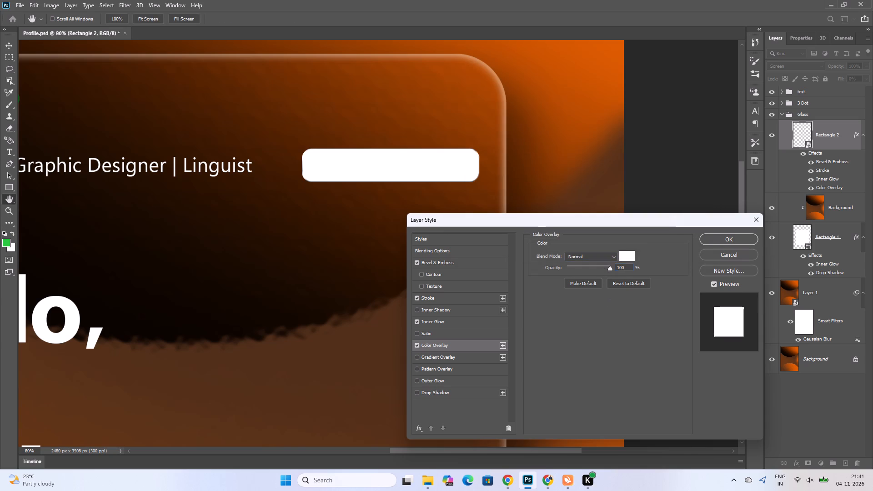
pyautogui.doubleClick(627, 267)
pyautogui.write('10')
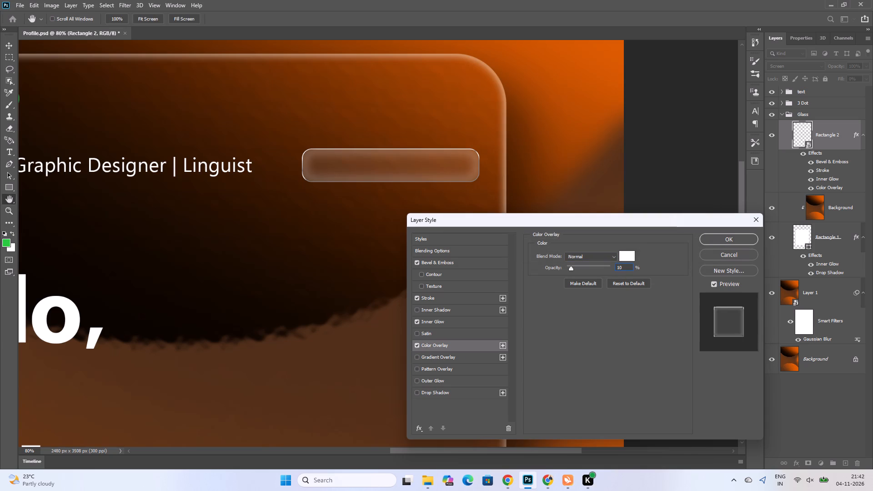
pyautogui.press('Return')
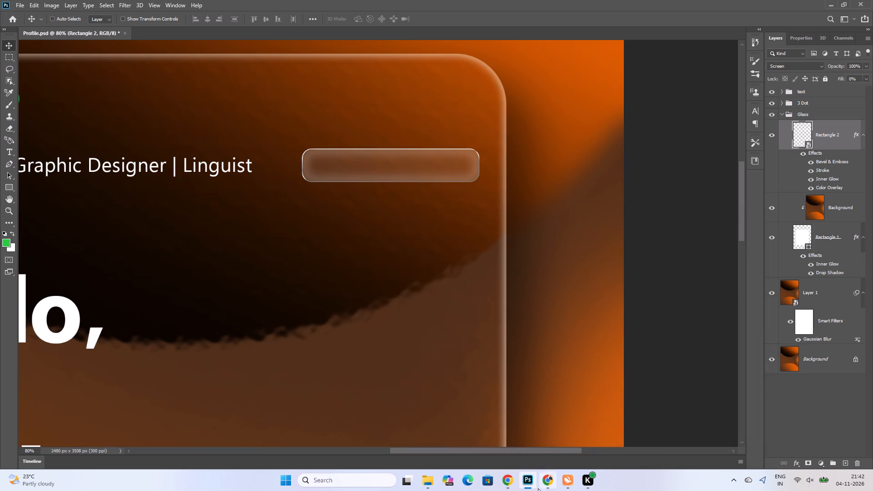
# Switch to Chrome and skim the tutorial's remaining parts after the layer style, through to near its end.
pyautogui.click(546, 482)
pyautogui.click(463, 313)
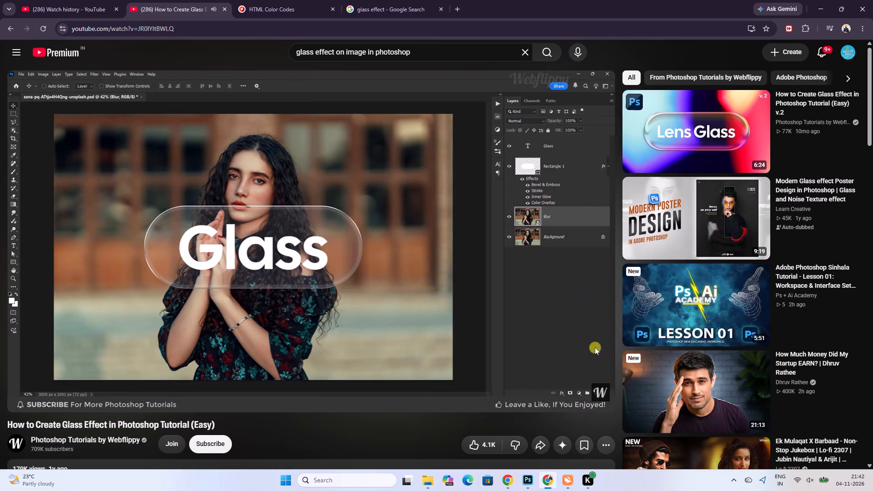
pyautogui.click(438, 384)
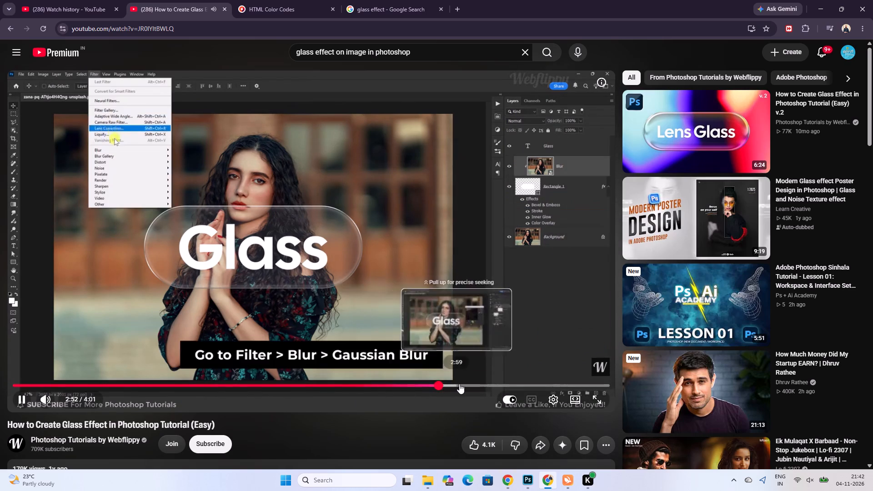
pyautogui.click(459, 384)
pyautogui.click(481, 380)
pyautogui.click(497, 379)
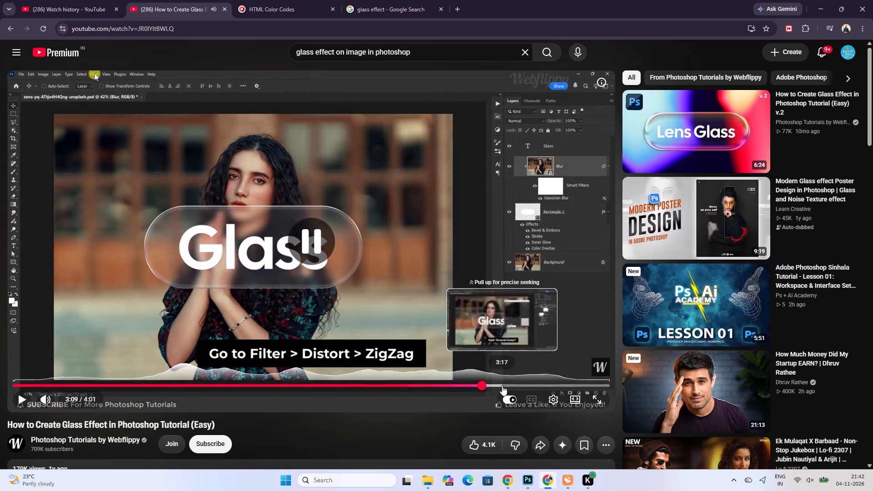
pyautogui.click(502, 386)
pyautogui.click(531, 386)
pyautogui.click(546, 387)
pyautogui.click(570, 387)
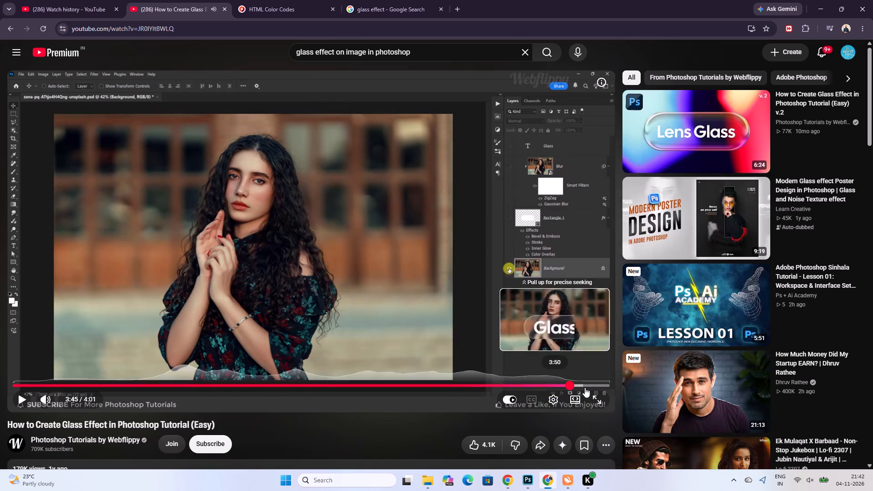
pyautogui.click(593, 386)
# Go back to the tutorial's Gaussian Blur part and examine how the Blur layer is placed over and clipped to the rectangle.
pyautogui.click(573, 382)
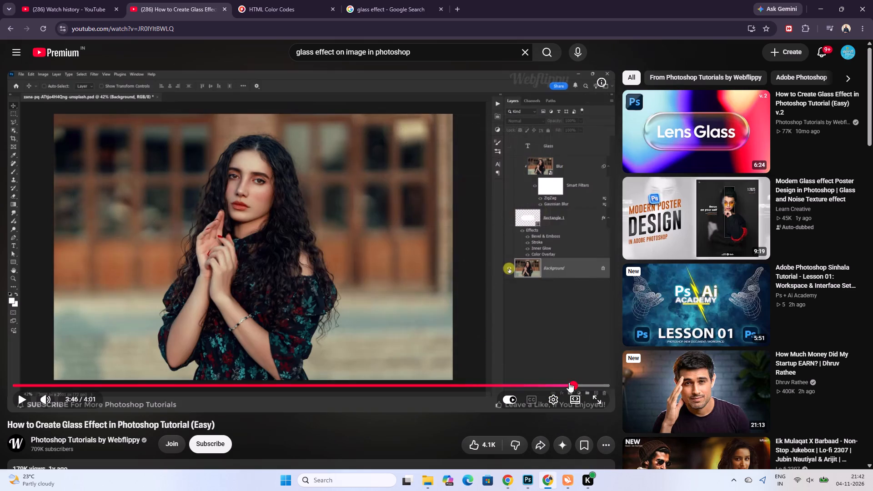
pyautogui.click(553, 382)
pyautogui.click(520, 387)
pyautogui.click(493, 388)
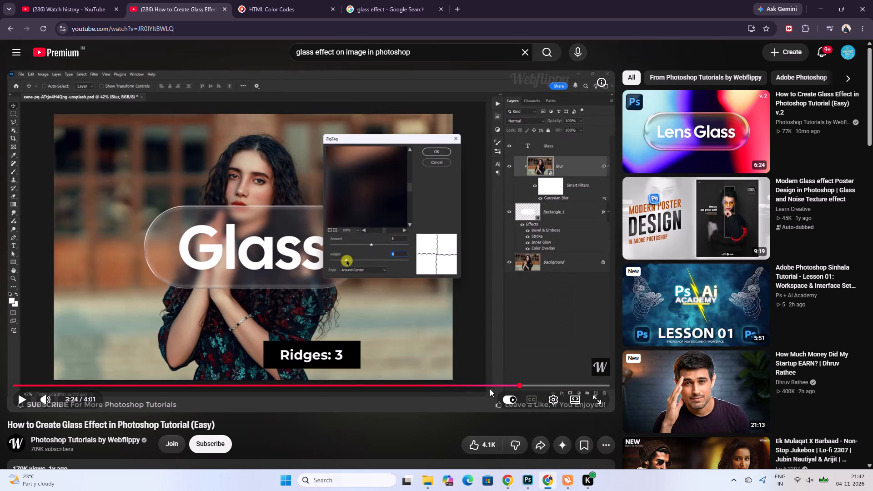
pyautogui.click(466, 389)
pyautogui.click(457, 382)
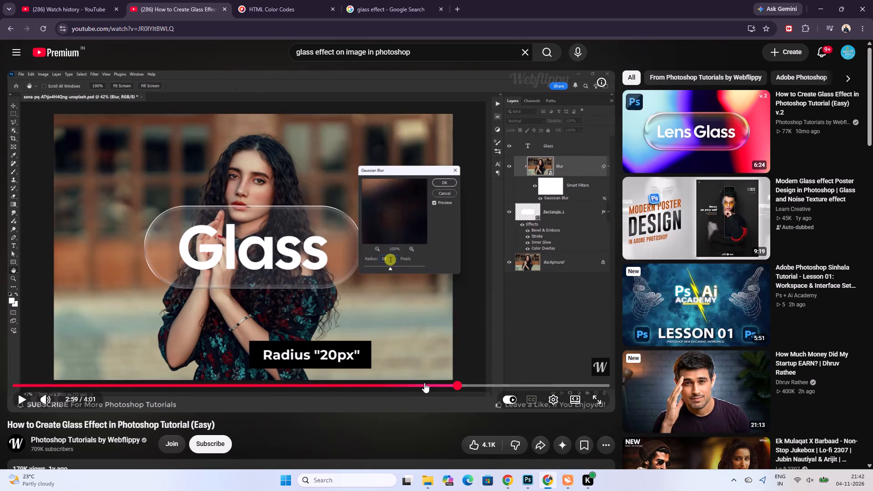
pyautogui.click(424, 383)
pyautogui.click(440, 306)
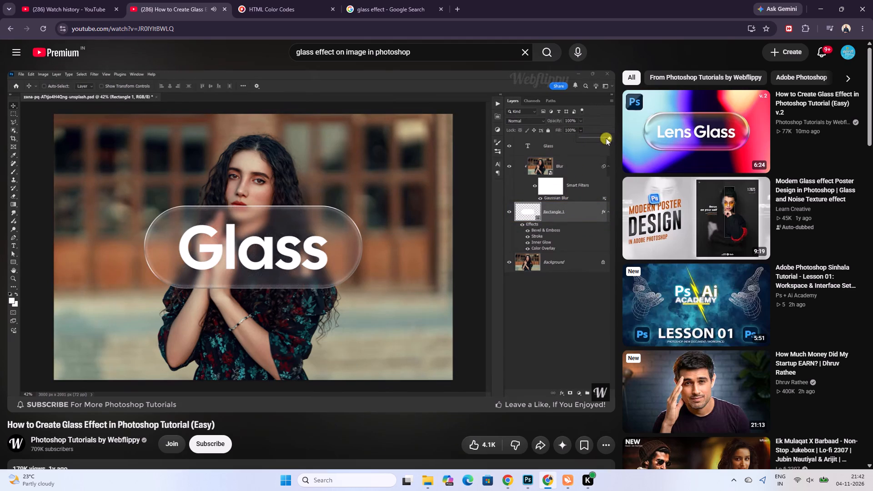
pyautogui.click(440, 306)
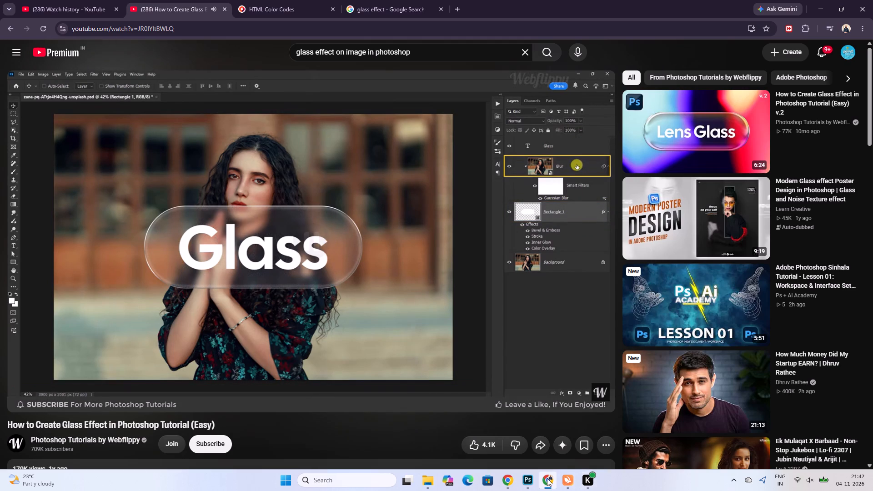
# In Photoshop, copy the Background layer, place the copy above Rectangle 2 in the Glass group, and clip it to Rectangle 2.
pyautogui.click(527, 482)
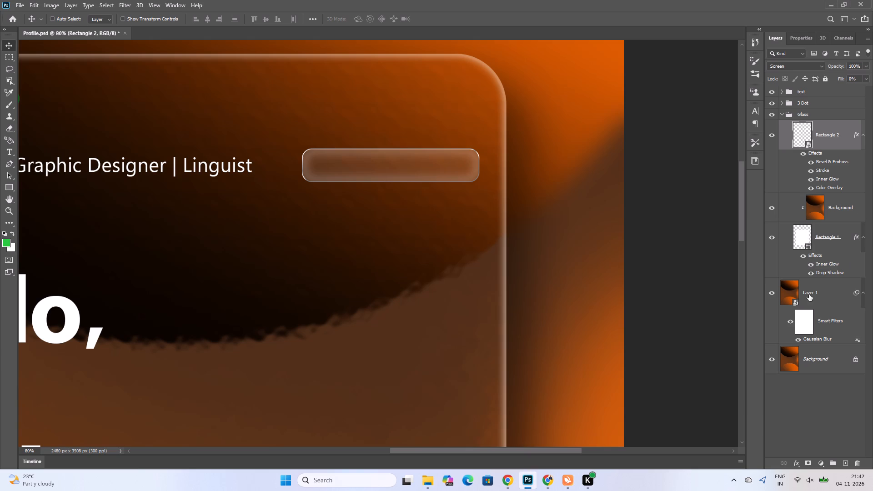
pyautogui.click(790, 364)
pyautogui.hotkey('ctrl', 'c')
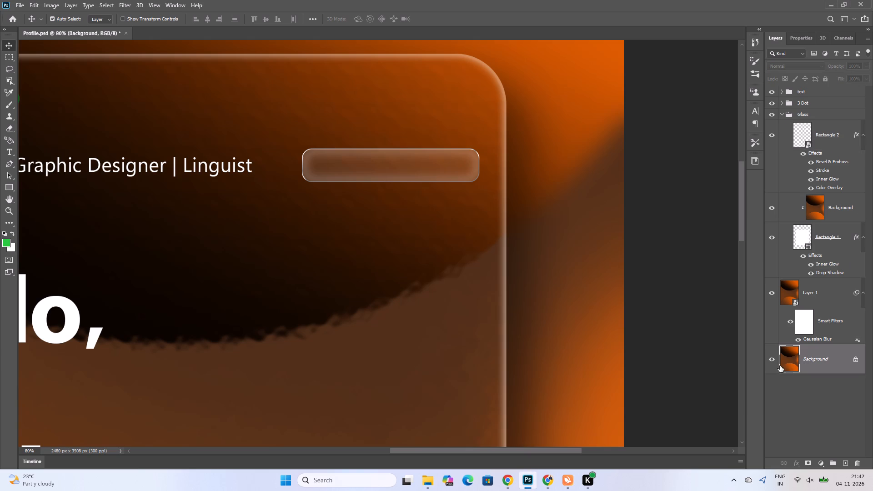
pyautogui.hotkey('ctrl', 'v')
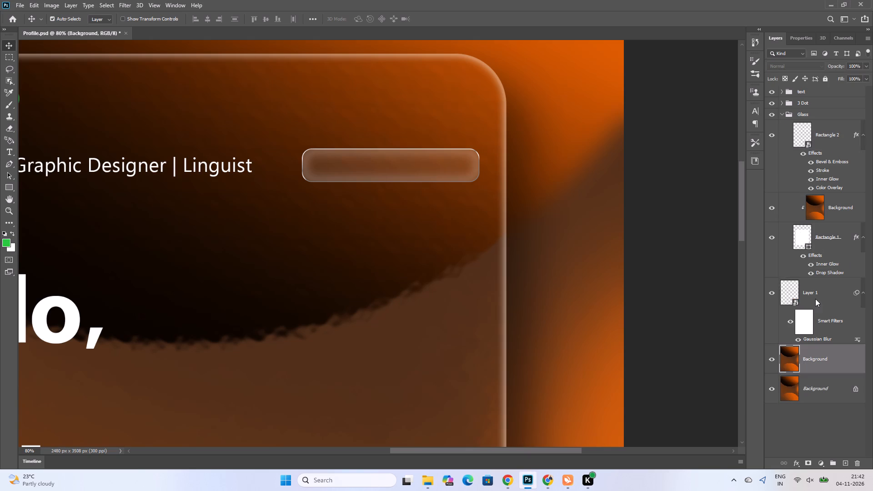
pyautogui.moveTo(818, 358); pyautogui.dragTo(823, 122)
pyautogui.rightClick(821, 144)
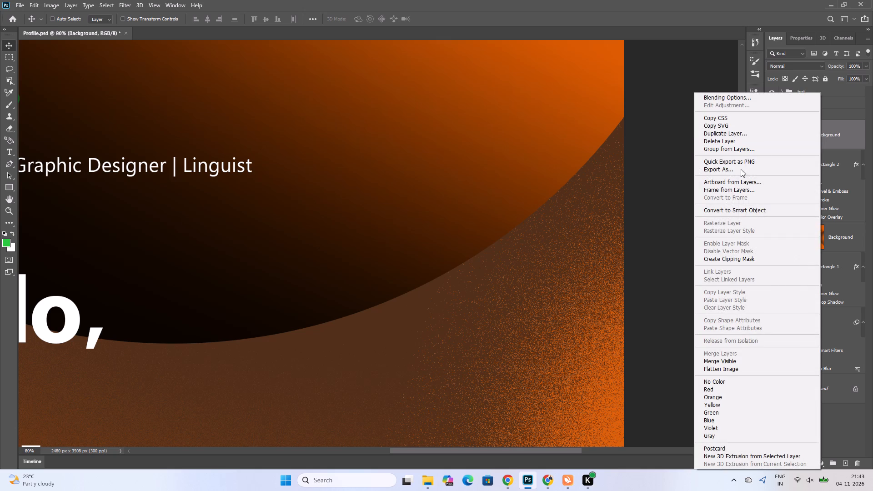
pyautogui.click(731, 260)
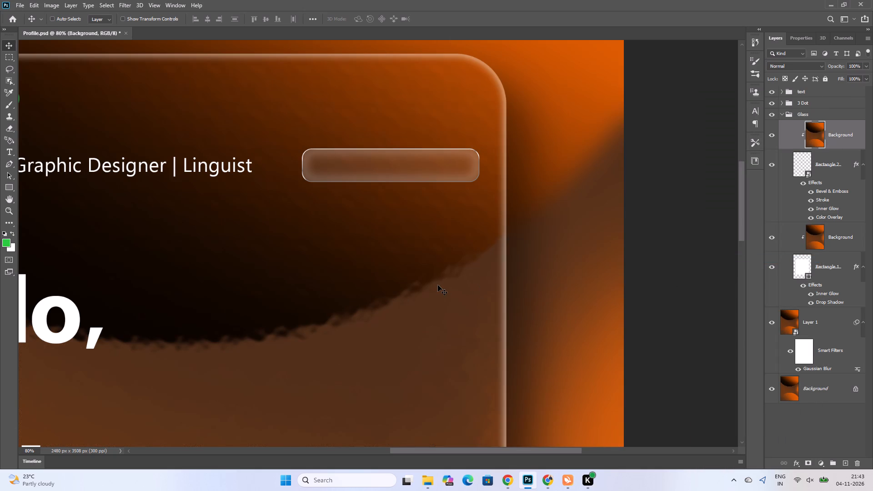
# Examine the small rectangle's glass effect up close and against the whole profile card.
pyautogui.keyDown('alt'); pyautogui.scroll(-3, 438, 285); pyautogui.keyUp('alt')
pyautogui.keyDown('alt'); pyautogui.scroll(-2, 136, 297); pyautogui.keyUp('alt')
pyautogui.keyDown('alt'); pyautogui.scroll(2, 32, 317); pyautogui.keyUp('alt')
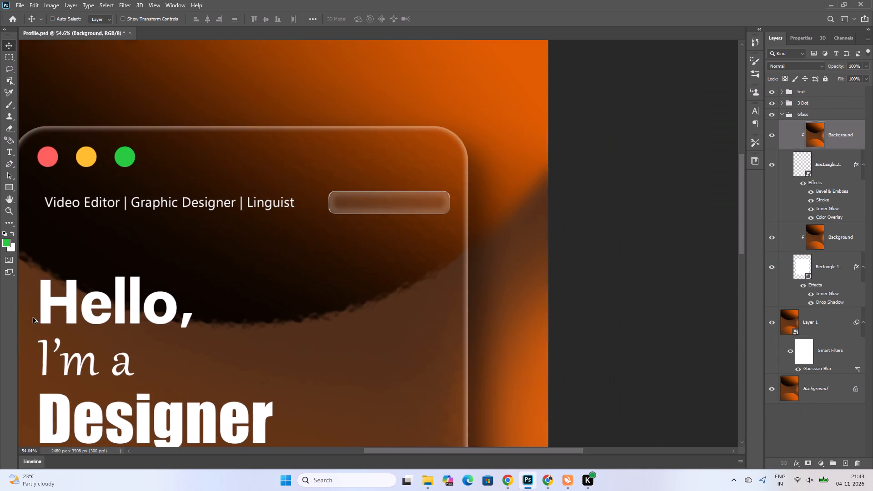
pyautogui.keyDown('alt'); pyautogui.scroll(2, 33, 317); pyautogui.keyUp('alt')
pyautogui.keyDown('alt'); pyautogui.scroll(-11, 87, 313); pyautogui.keyUp('alt')
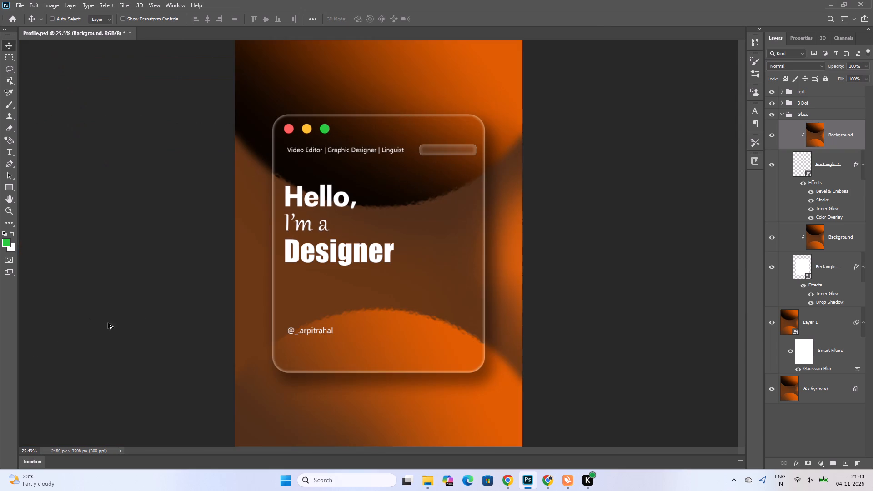
pyautogui.keyDown('alt'); pyautogui.scroll(2, 138, 314); pyautogui.keyUp('alt')
pyautogui.keyDown('alt'); pyautogui.scroll(3, 504, 178); pyautogui.keyUp('alt')
pyautogui.scroll(2, 617, 121)
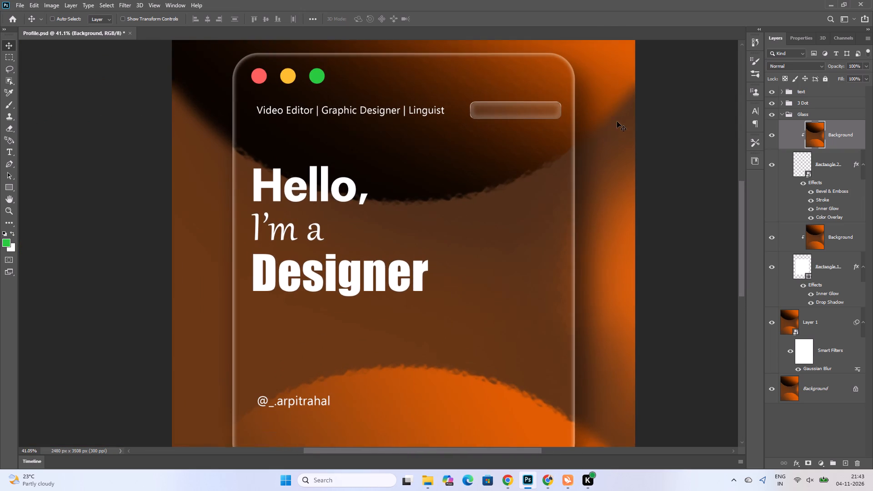
pyautogui.scroll(11, 617, 121)
pyautogui.keyDown('alt'); pyautogui.scroll(9, 554, 158); pyautogui.keyUp('alt')
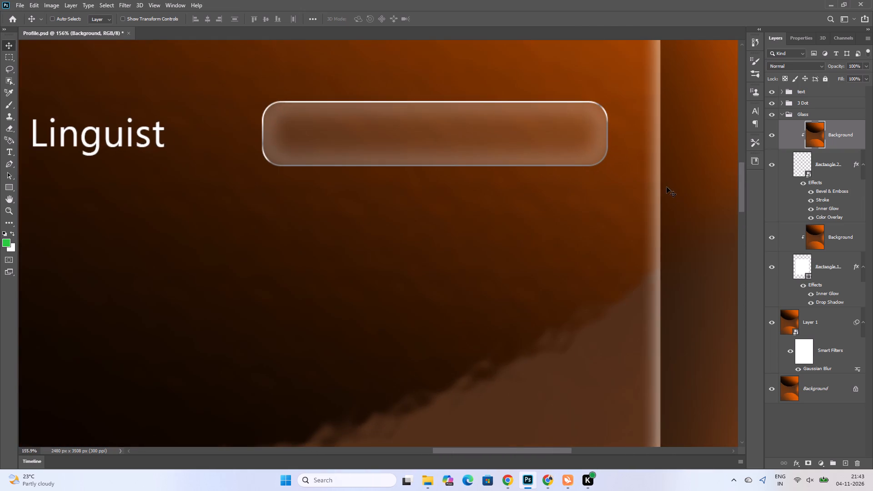
pyautogui.keyDown('alt'); pyautogui.scroll(-4, 663, 192); pyautogui.keyUp('alt')
pyautogui.keyDown('alt'); pyautogui.scroll(-4, 694, 235); pyautogui.keyUp('alt')
pyautogui.keyDown('ctrl'); pyautogui.scroll(-10, 667, 236); pyautogui.keyUp('ctrl')
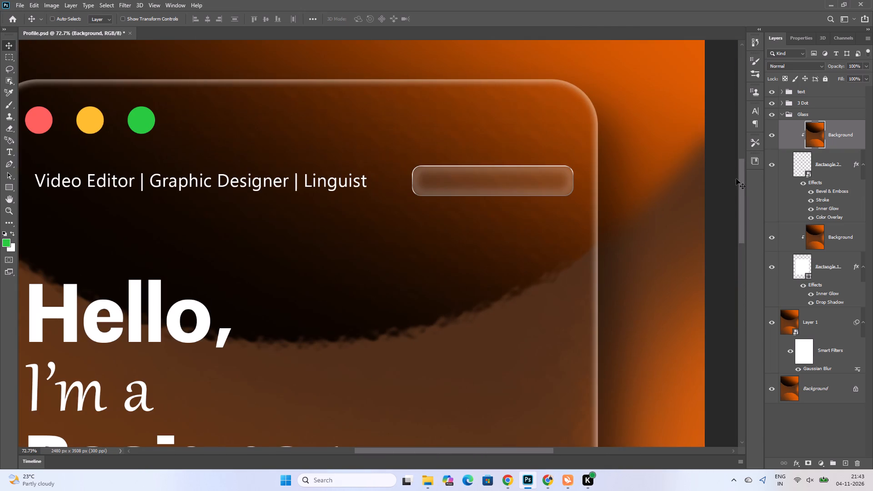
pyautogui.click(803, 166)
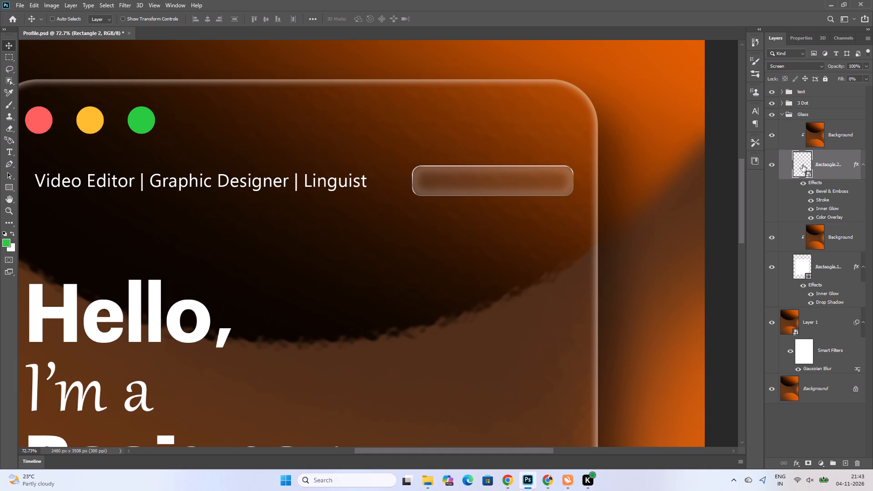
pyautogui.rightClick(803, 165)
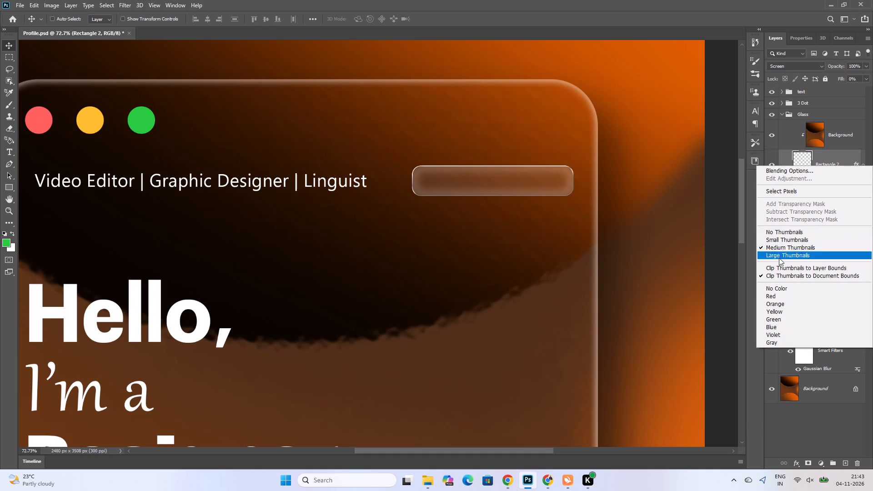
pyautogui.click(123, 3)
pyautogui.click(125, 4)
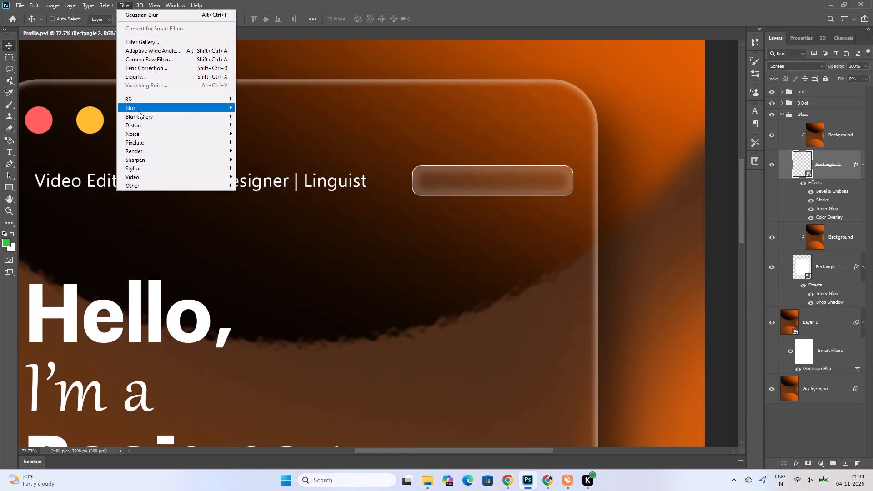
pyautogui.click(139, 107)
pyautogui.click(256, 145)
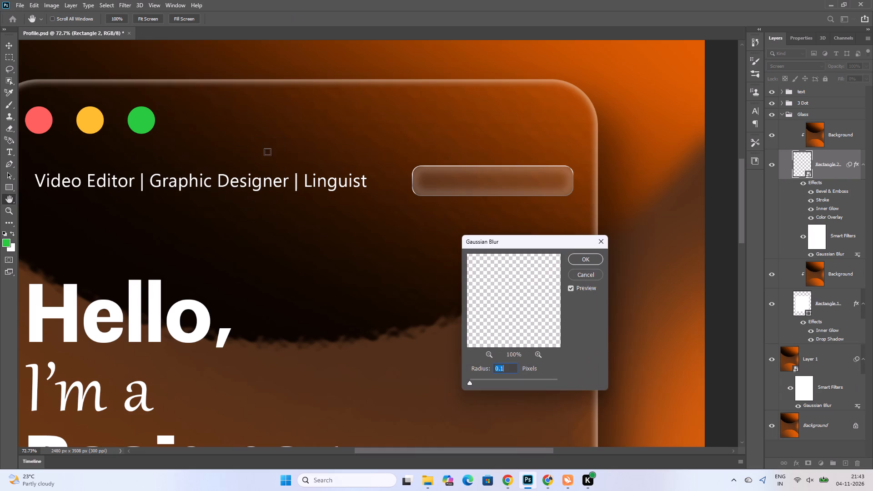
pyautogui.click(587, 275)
# Apply a Gaussian Blur with a 30-pixel radius to the Background copy clipped to Rectangle 2.
pyautogui.click(852, 132)
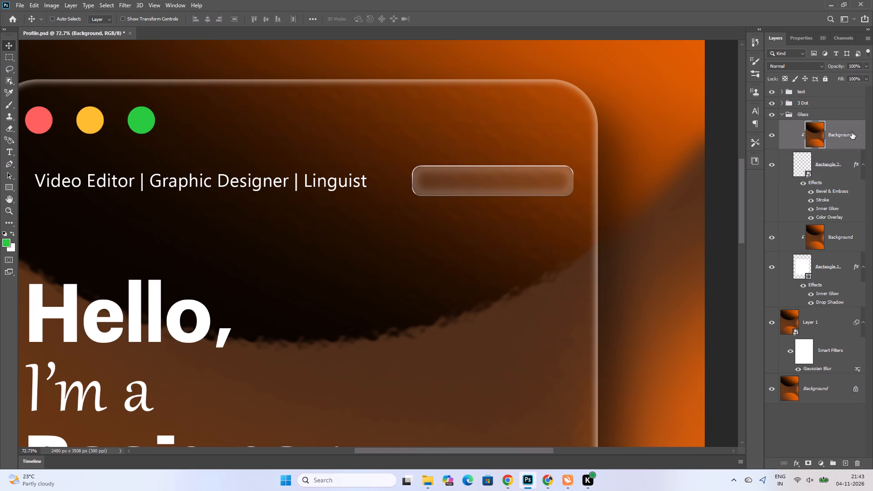
pyautogui.click(120, 1)
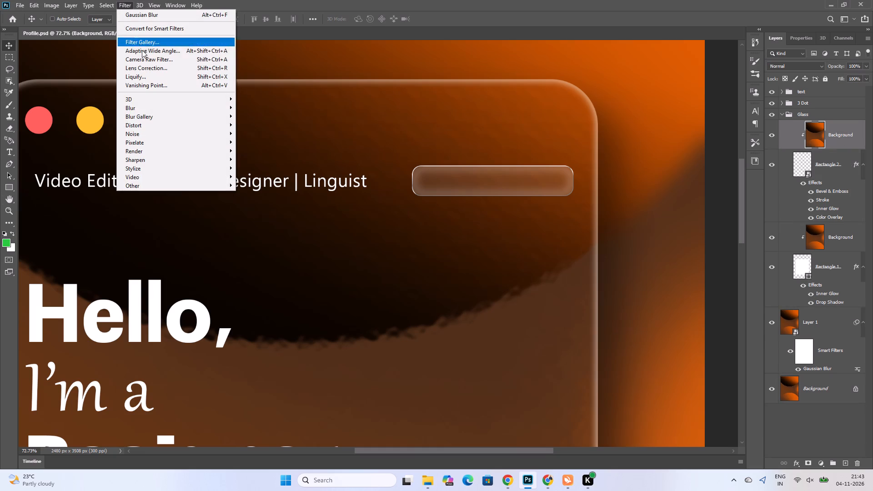
pyautogui.click(148, 110)
pyautogui.click(258, 141)
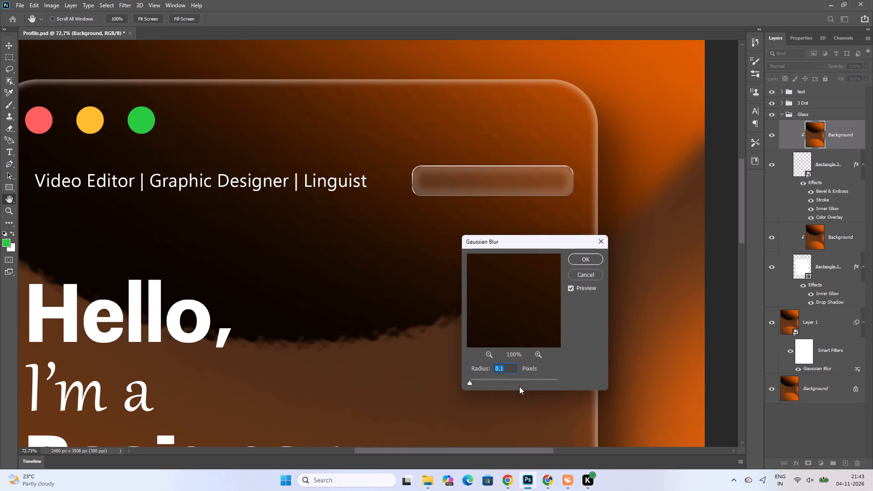
pyautogui.write('30')
pyautogui.press('Return')
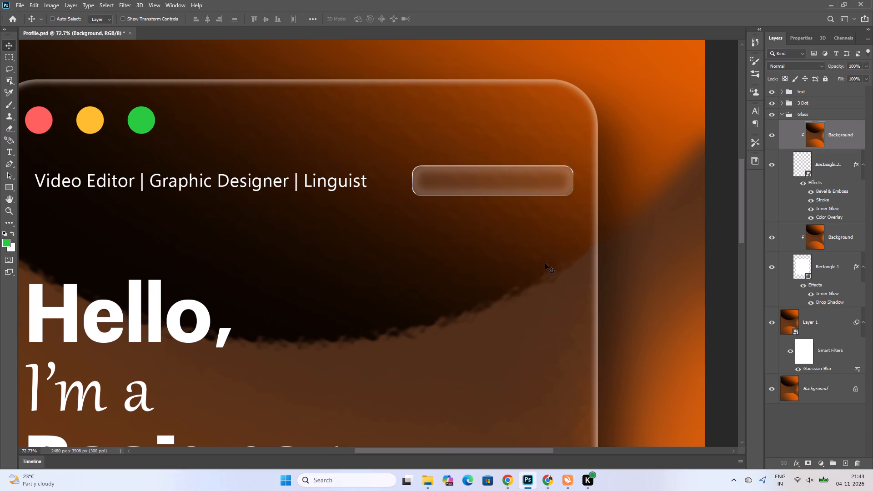
# Switch to Chrome and watch the tutorial's ZigZag filter part, skipping ahead to the moving glass shape and pausing there.
pyautogui.click(553, 483)
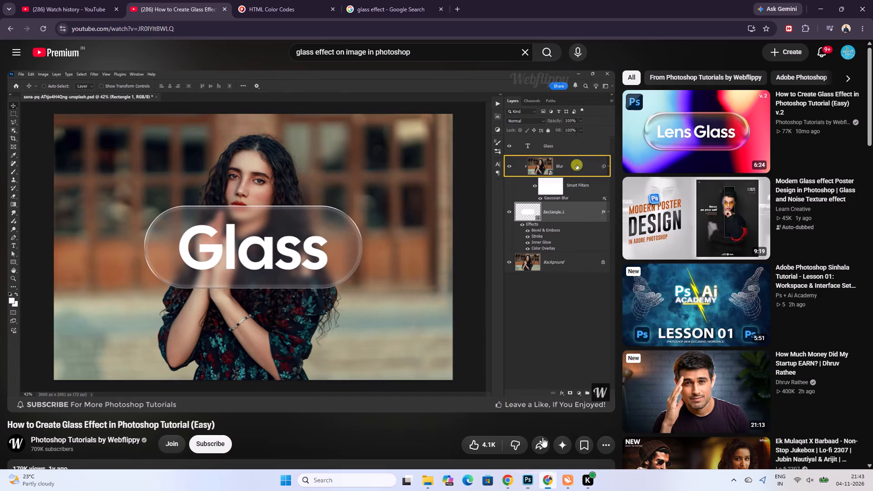
pyautogui.click(507, 333)
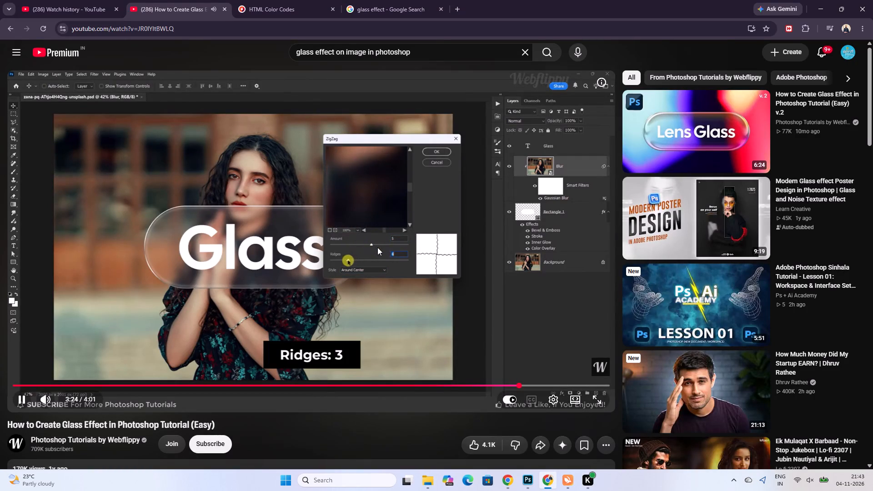
pyautogui.press('Right')
pyautogui.press('Right')
pyautogui.press('Right')
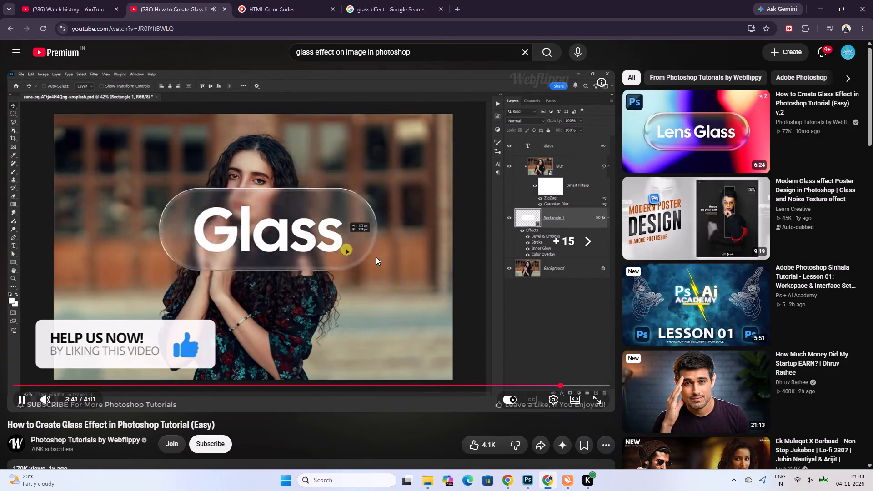
pyautogui.press('space')
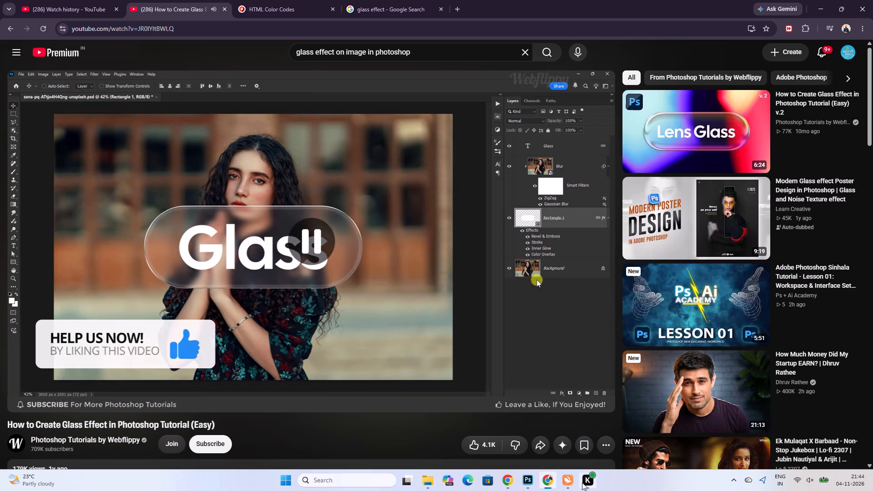
# Back in Photoshop, transform Rectangle 2 by stretching its lower edge downward to a height of about 141 px.
pyautogui.click(531, 479)
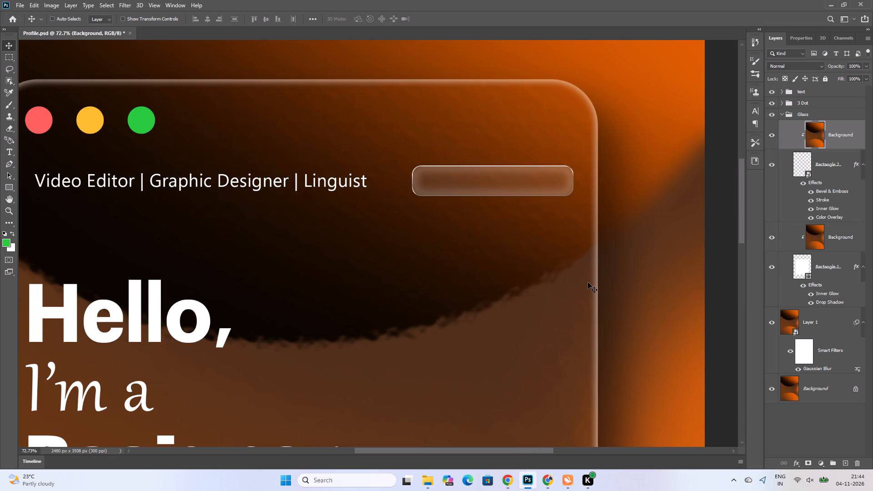
pyautogui.keyDown('alt'); pyautogui.scroll(-11, 587, 267); pyautogui.keyUp('alt')
pyautogui.keyDown('alt'); pyautogui.scroll(1, 579, 275); pyautogui.keyUp('alt')
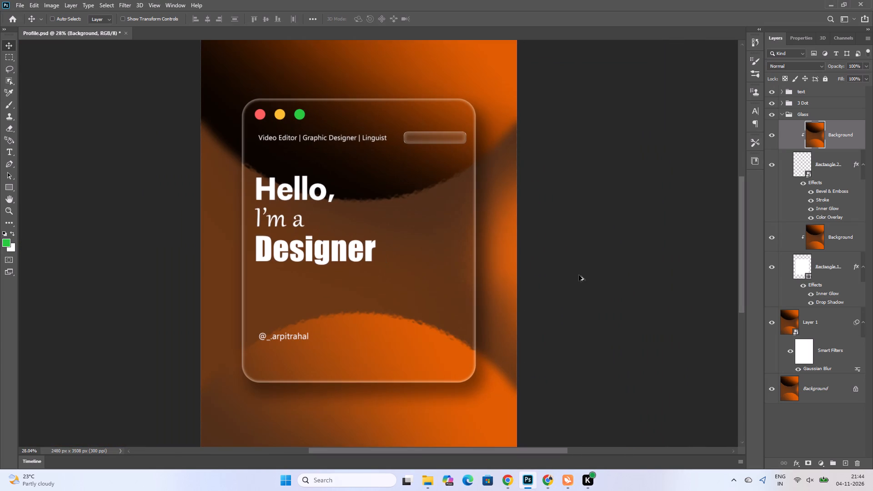
pyautogui.scroll(2, 370, 296)
pyautogui.scroll(1, 449, 291)
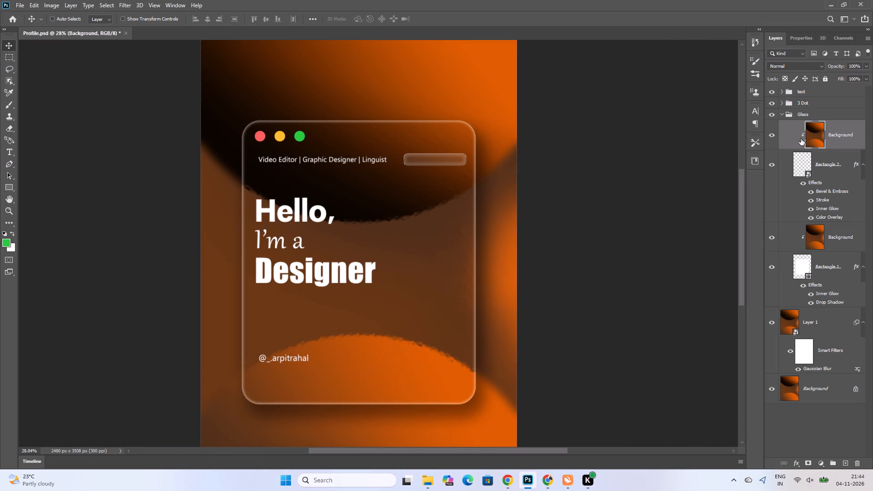
pyautogui.click(800, 167)
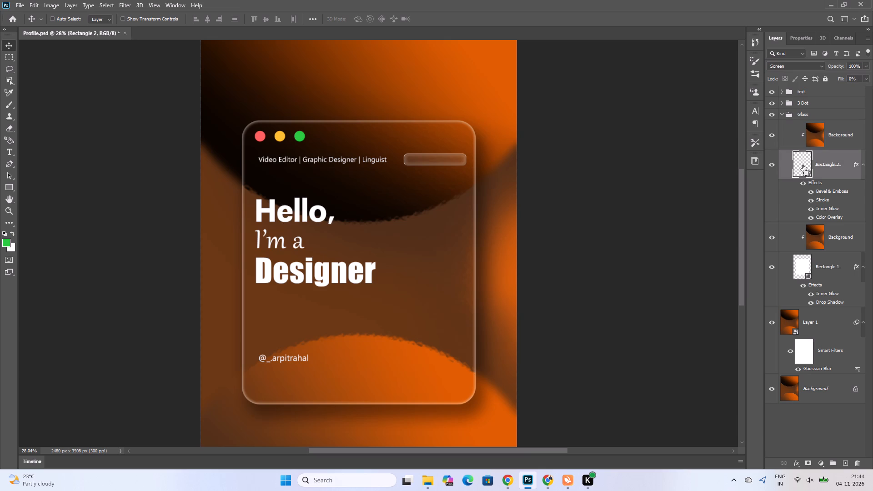
pyautogui.hotkey('ctrl', 't')
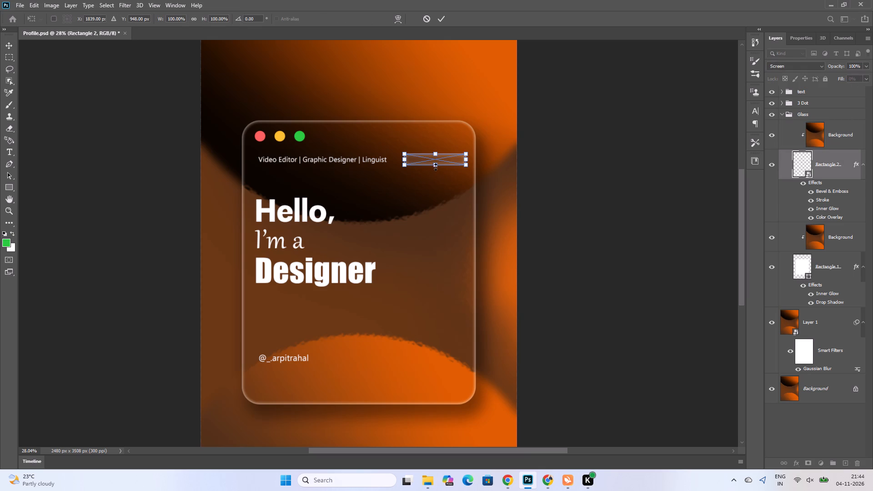
pyautogui.moveTo(436, 165); pyautogui.dragTo(436, 172)
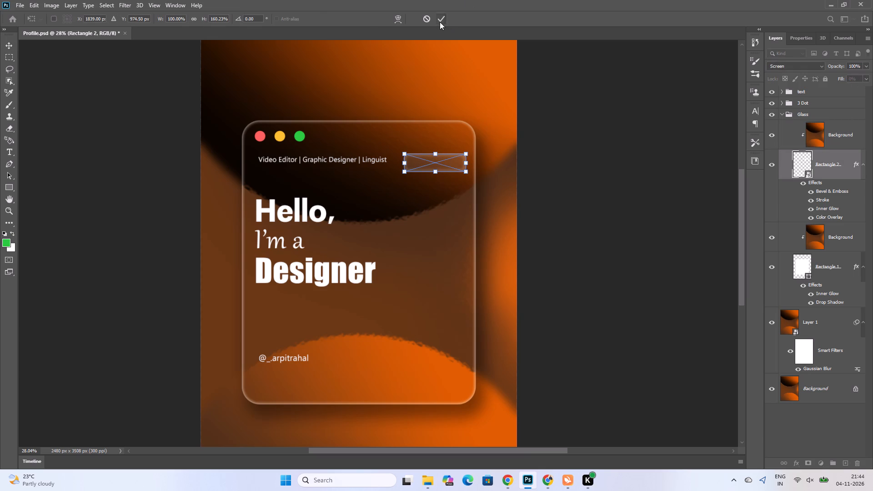
pyautogui.click(440, 22)
# Examine the stretched small rectangle's corners and glass edges up close and beside the card's header text.
pyautogui.keyDown('alt'); pyautogui.scroll(5, 474, 198); pyautogui.keyUp('alt')
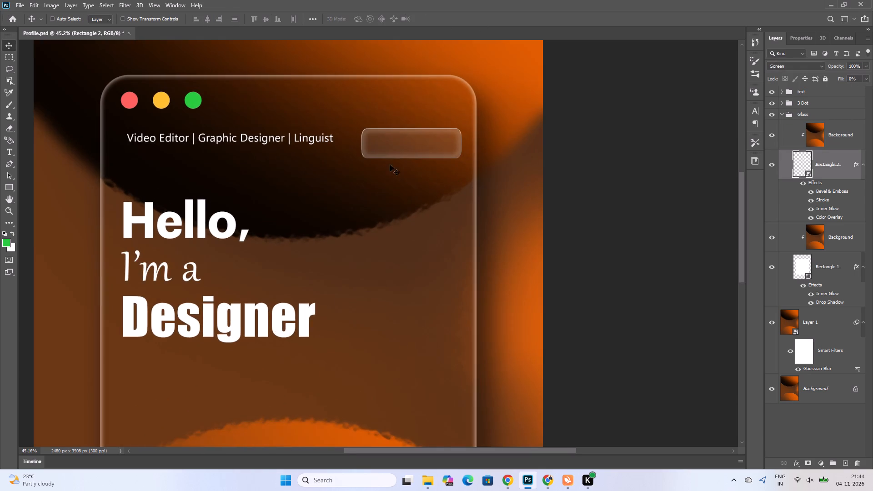
pyautogui.scroll(17, 390, 165)
pyautogui.scroll(-2, 433, 175)
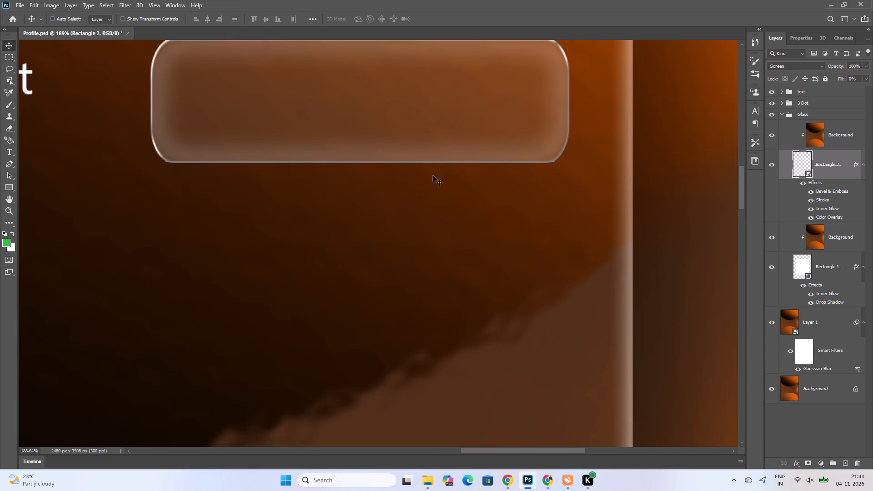
pyautogui.scroll(-3, 433, 175)
pyautogui.scroll(11, 440, 194)
pyautogui.keyDown('alt'); pyautogui.scroll(-4, 439, 194); pyautogui.keyUp('alt')
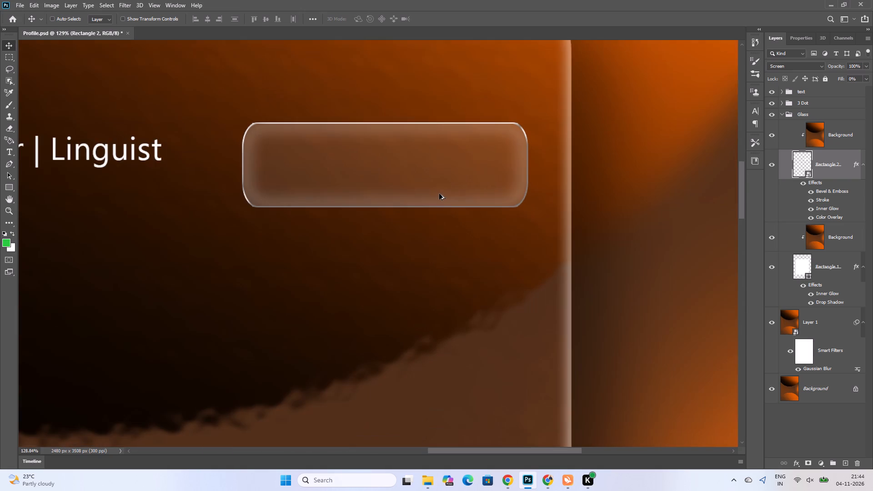
pyautogui.keyDown('alt'); pyautogui.scroll(1, 439, 194); pyautogui.keyUp('alt')
pyautogui.keyDown('alt'); pyautogui.scroll(-9, 439, 194); pyautogui.keyUp('alt')
pyautogui.click(436, 180)
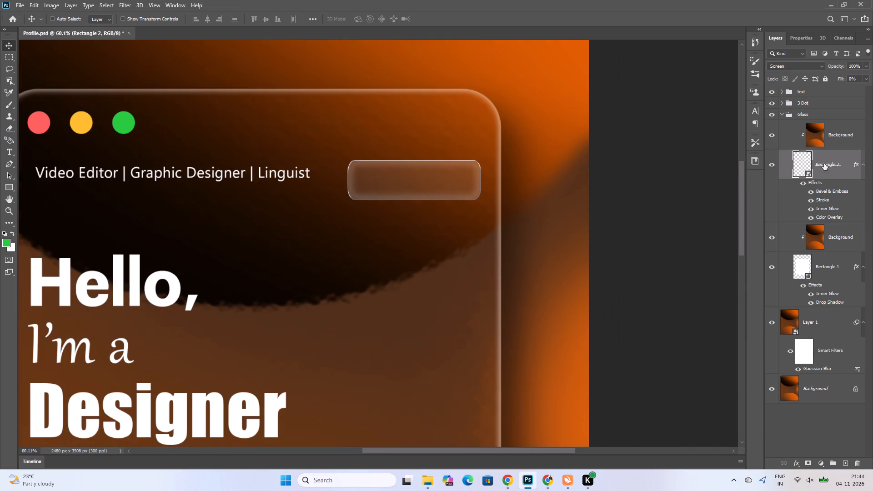
# Inspect Rectangle 2's properties and its embedded smart object contents for editable shape settings, ending back in Profile.psd.
pyautogui.click(806, 39)
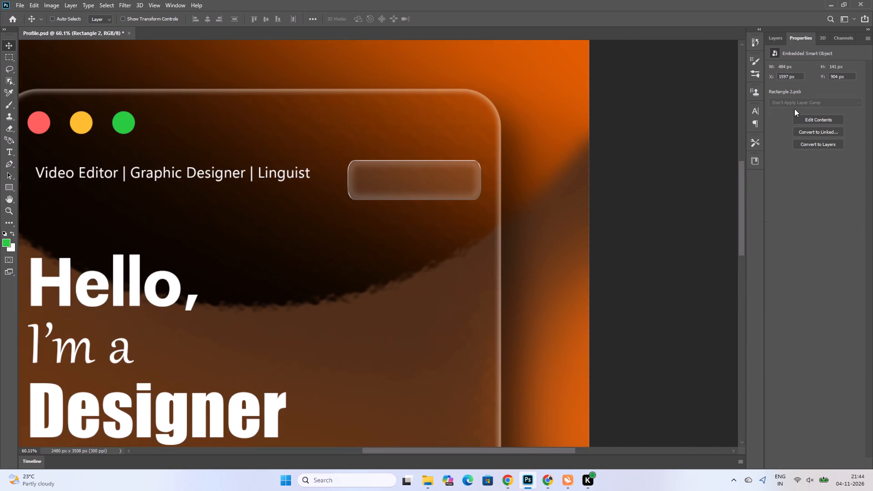
pyautogui.click(778, 37)
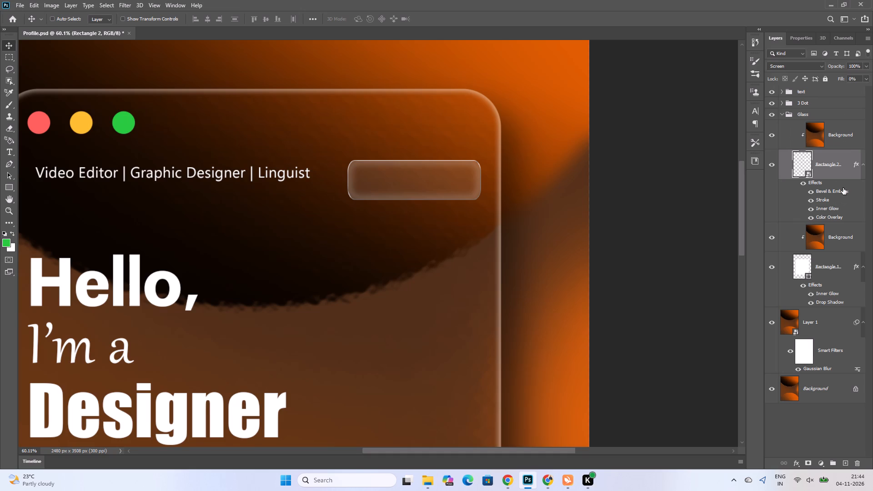
pyautogui.doubleClick(823, 161)
pyautogui.doubleClick(803, 159)
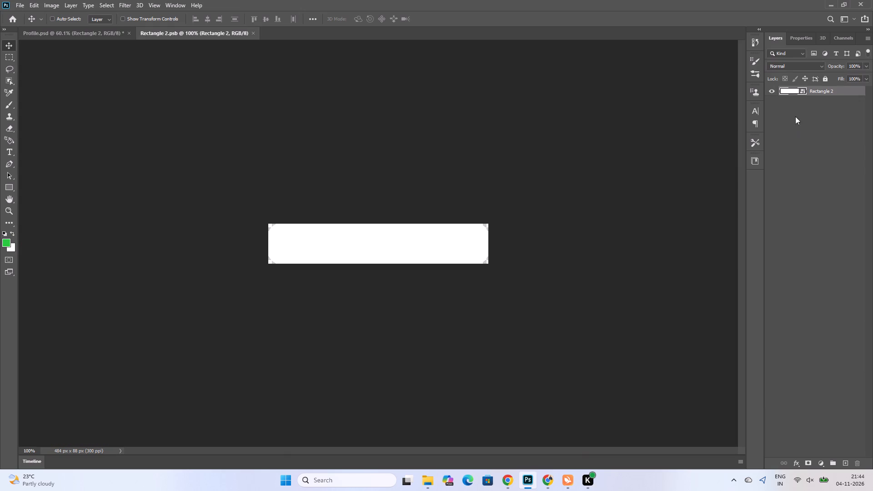
pyautogui.click(794, 37)
pyautogui.click(767, 43)
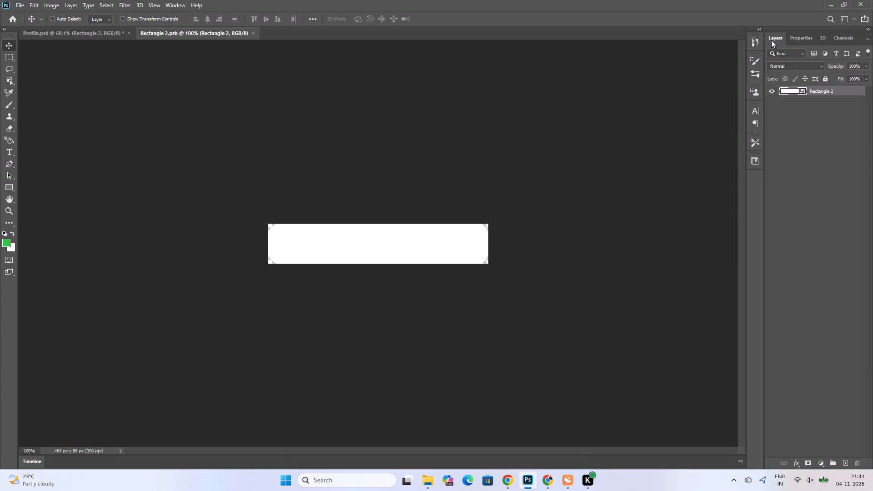
pyautogui.doubleClick(773, 39)
pyautogui.click(779, 41)
pyautogui.click(794, 40)
pyautogui.click(776, 39)
pyautogui.click(98, 35)
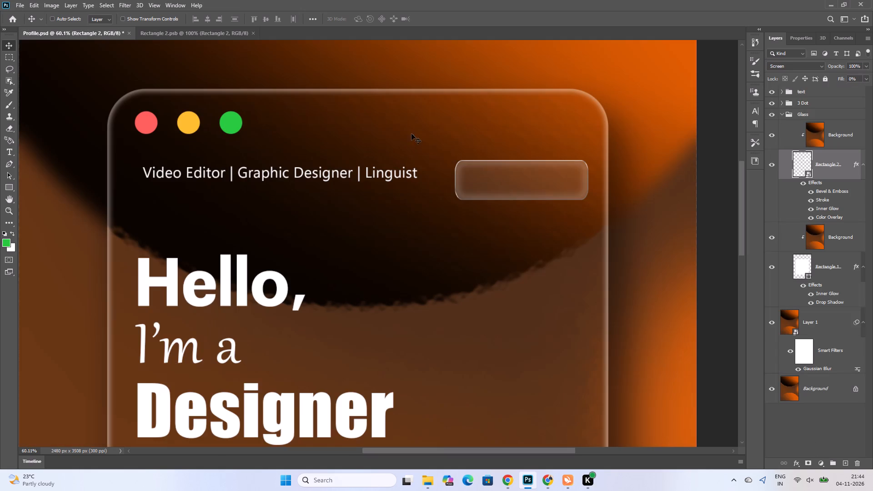
pyautogui.click(797, 35)
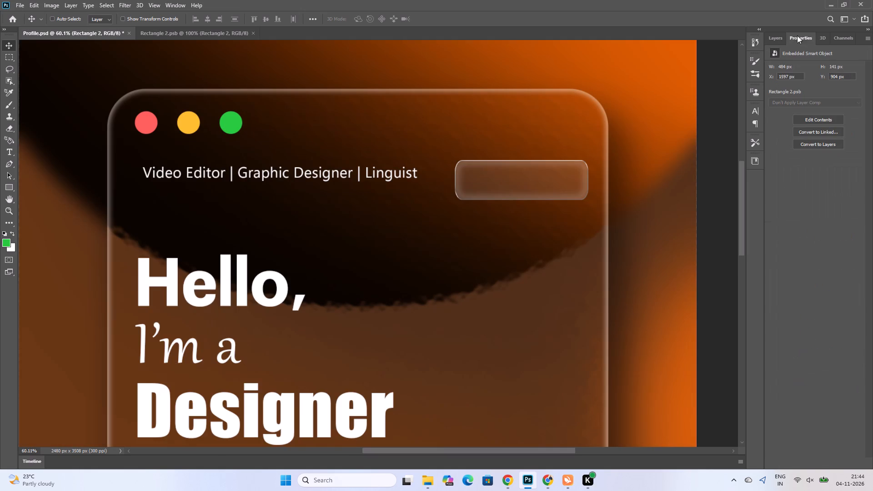
pyautogui.click(777, 39)
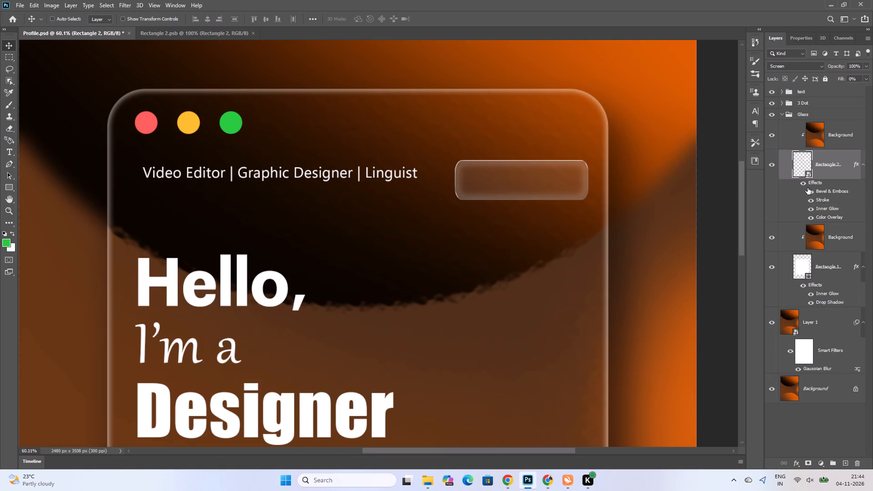
# Transform Rectangle 2 by pulling in its lower and right edges to about 78% width and 107% height.
pyautogui.hotkey('ctrl', 't')
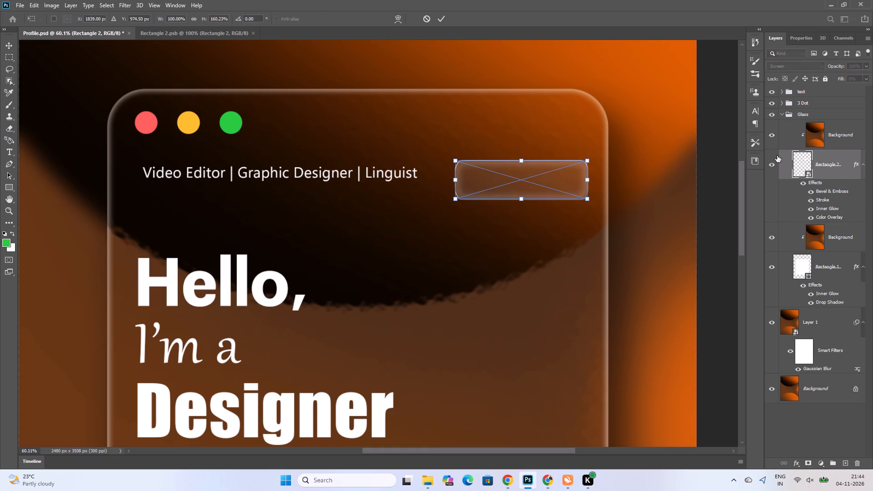
pyautogui.click(803, 41)
pyautogui.click(782, 35)
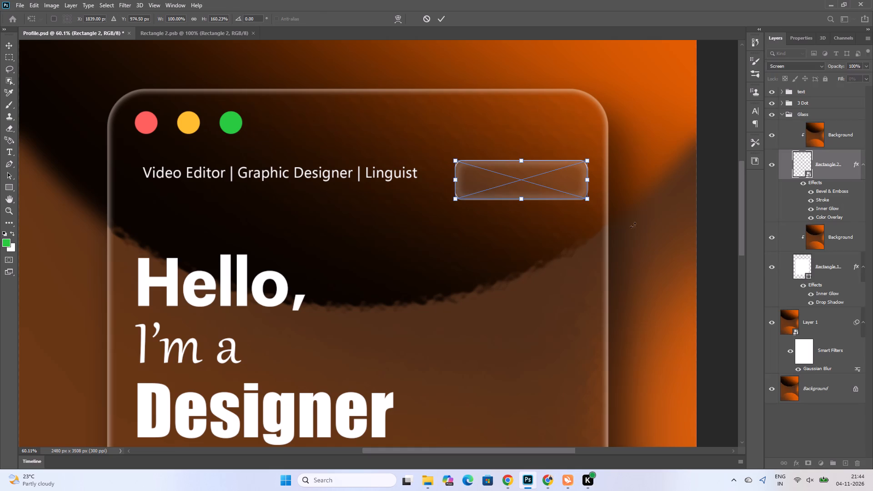
pyautogui.hotkey('ctrl', 'z')
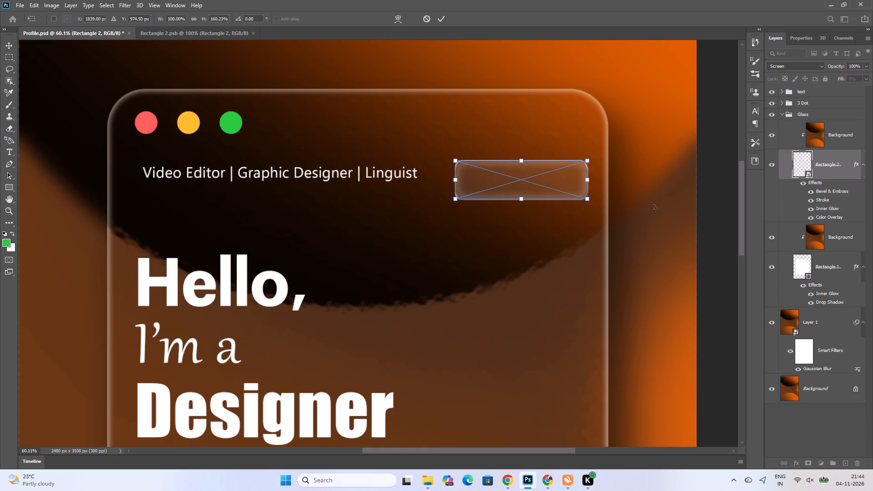
pyautogui.click(654, 208)
pyautogui.click(520, 200)
pyautogui.moveTo(520, 200); pyautogui.dragTo(520, 194)
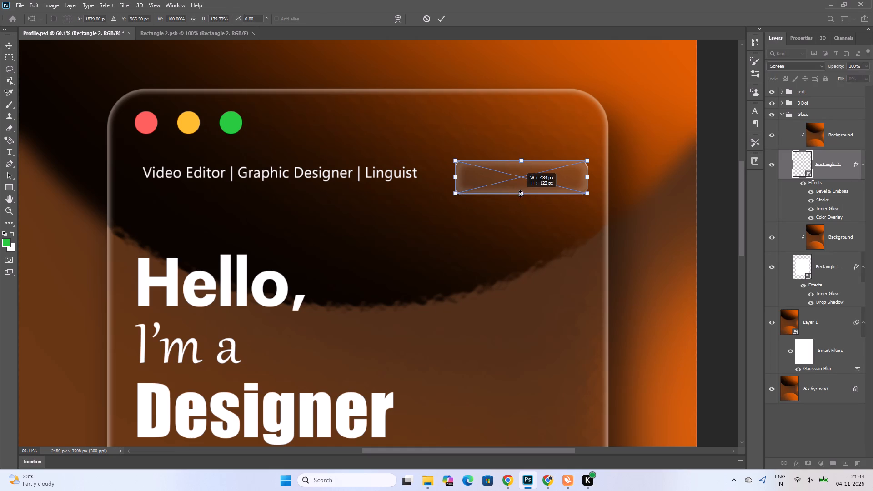
pyautogui.moveTo(520, 194); pyautogui.dragTo(521, 190)
pyautogui.moveTo(586, 172); pyautogui.dragTo(557, 172)
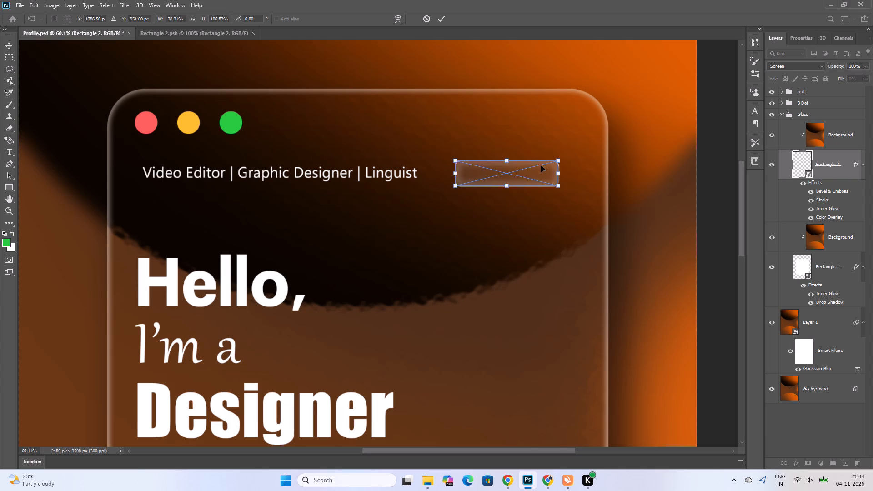
pyautogui.press('Return')
# Move Rectangle 2 horizontally about 76 px towards the card's right edge, keeping it level with the header text.
pyautogui.moveTo(521, 182); pyautogui.dragTo(532, 181)
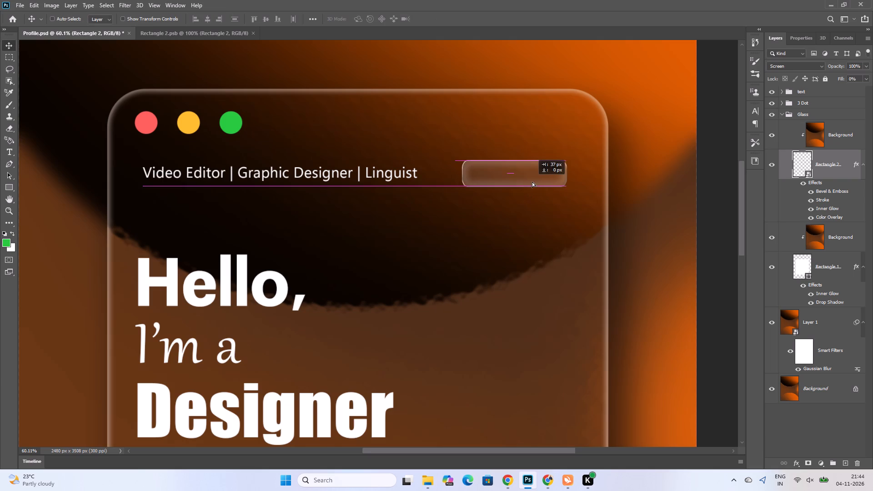
pyautogui.moveTo(532, 181); pyautogui.dragTo(542, 180)
# Transform Rectangle 2 by pulling its right edge inward to a width of about 302 px.
pyautogui.hotkey('ctrl', 't')
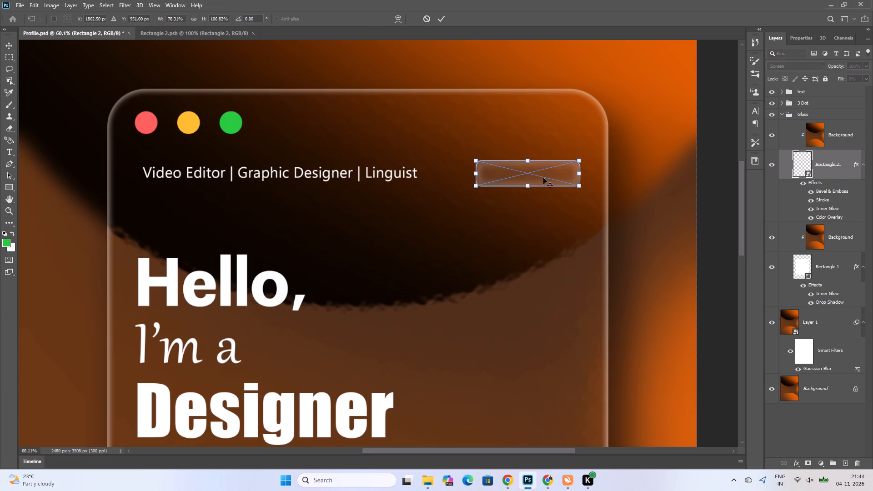
pyautogui.moveTo(582, 172); pyautogui.dragTo(556, 179)
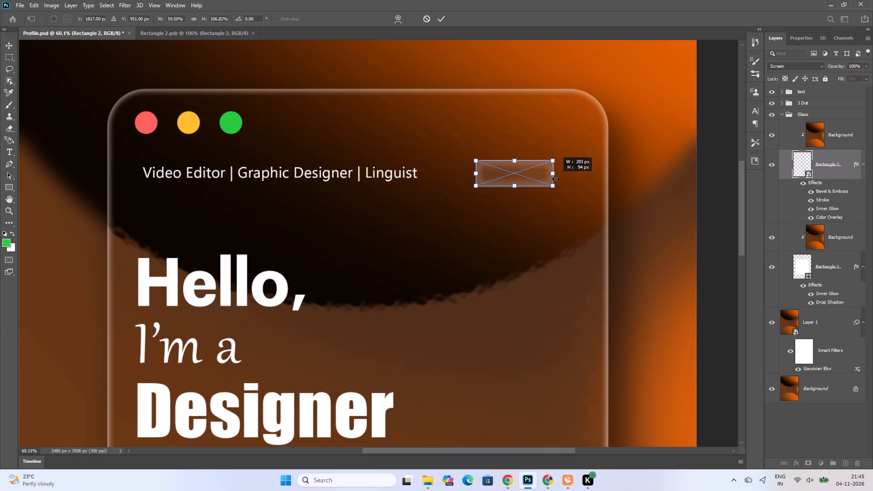
pyautogui.moveTo(556, 179); pyautogui.dragTo(561, 179)
pyautogui.press('Return')
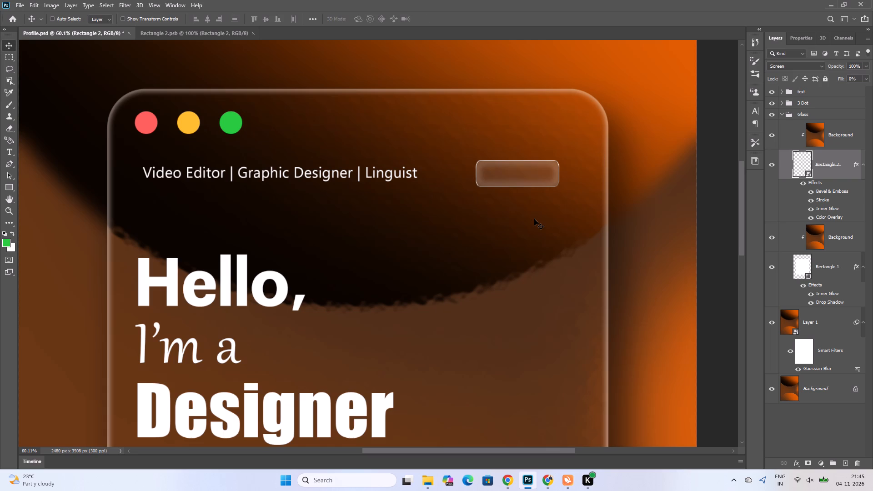
pyautogui.click(551, 177)
# Transform Rectangle 2 by raising its lower edge to a height of about 79 px.
pyautogui.hotkey('ctrl', 't')
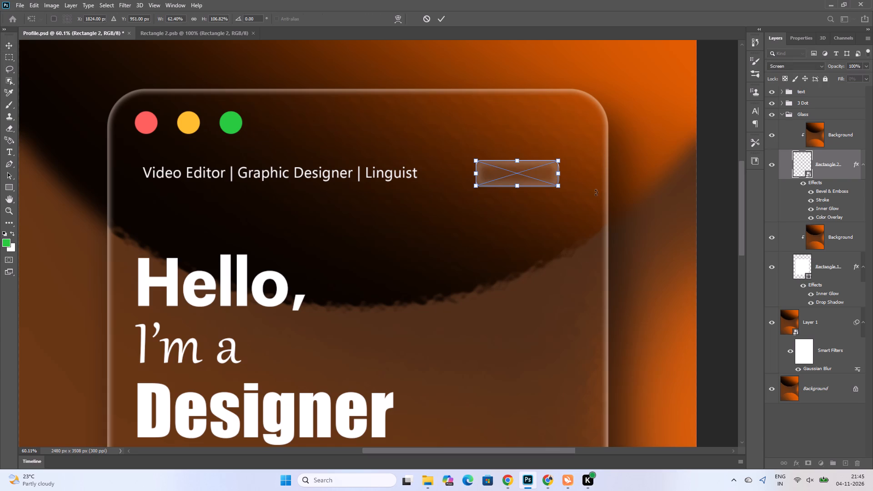
pyautogui.moveTo(517, 186); pyautogui.dragTo(517, 181)
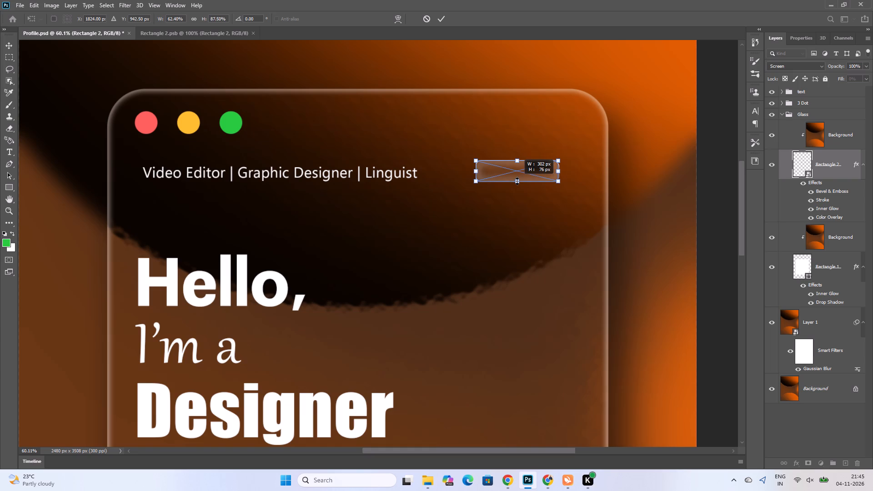
pyautogui.moveTo(517, 181); pyautogui.dragTo(517, 182)
pyautogui.press('Return')
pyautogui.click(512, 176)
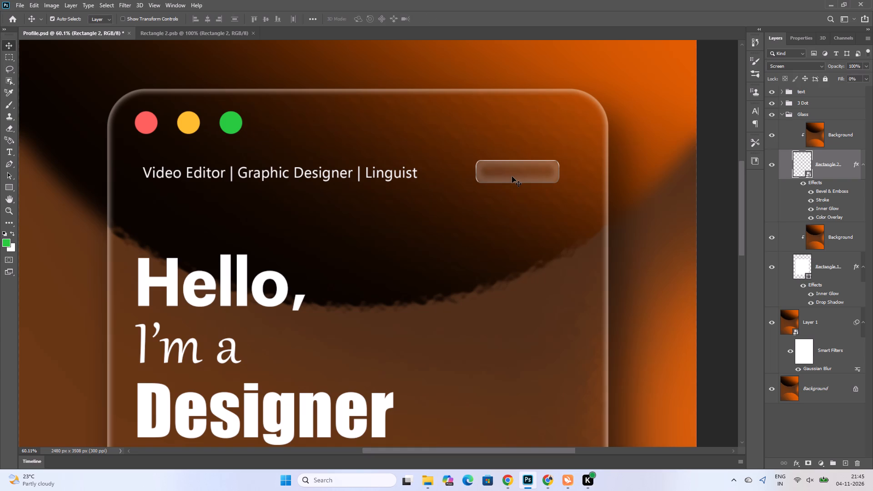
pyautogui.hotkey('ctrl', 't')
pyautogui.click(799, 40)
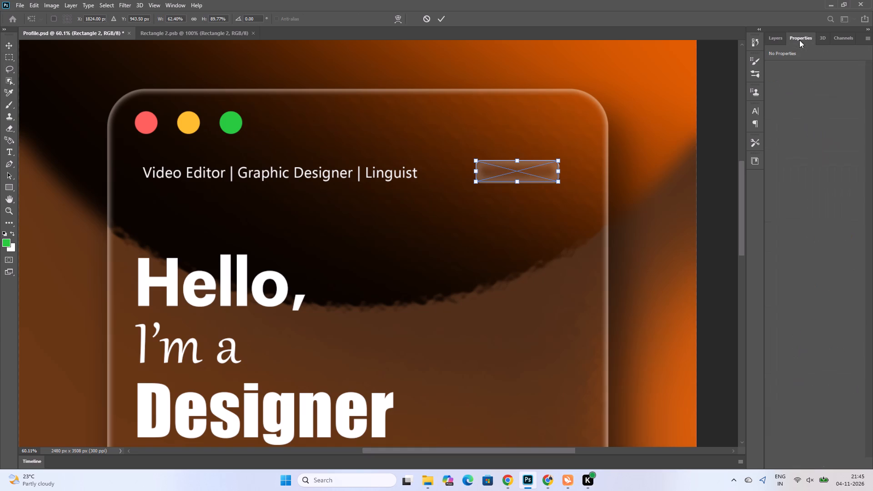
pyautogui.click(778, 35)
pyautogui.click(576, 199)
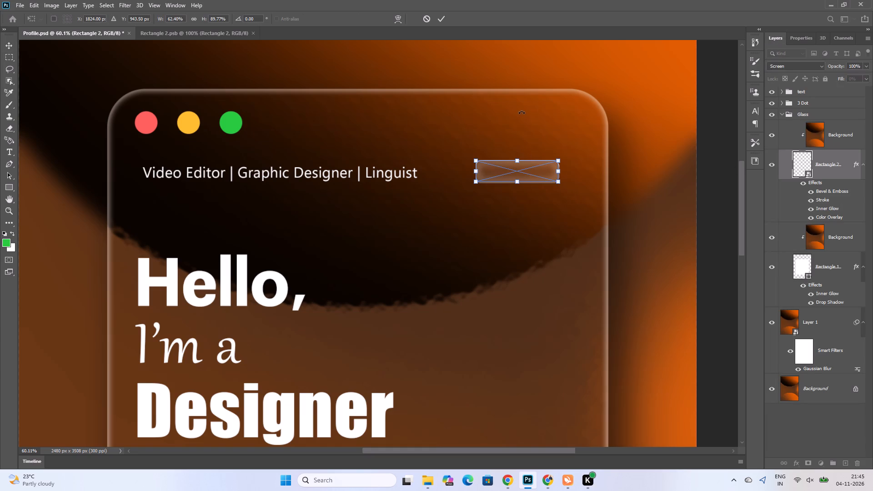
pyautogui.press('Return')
# Open Rectangle 2's embedded contents, convert the nested smart object to layers, and check the resulting shape's properties.
pyautogui.click(798, 41)
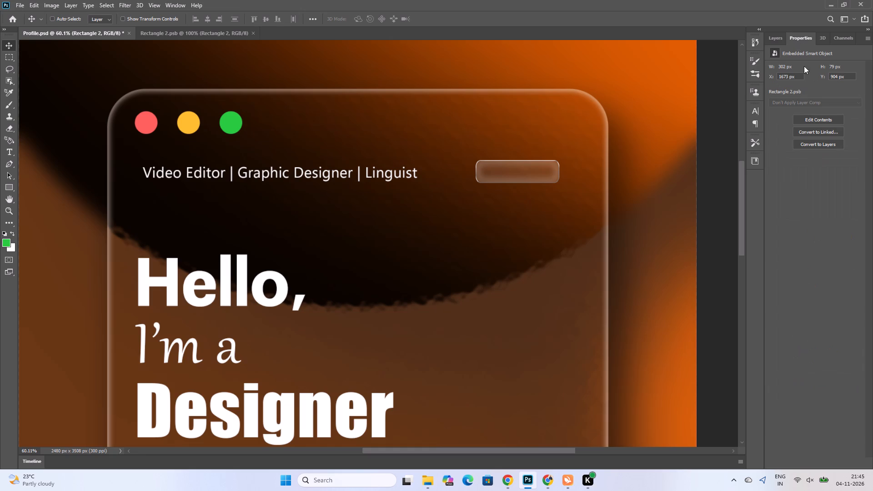
pyautogui.click(813, 120)
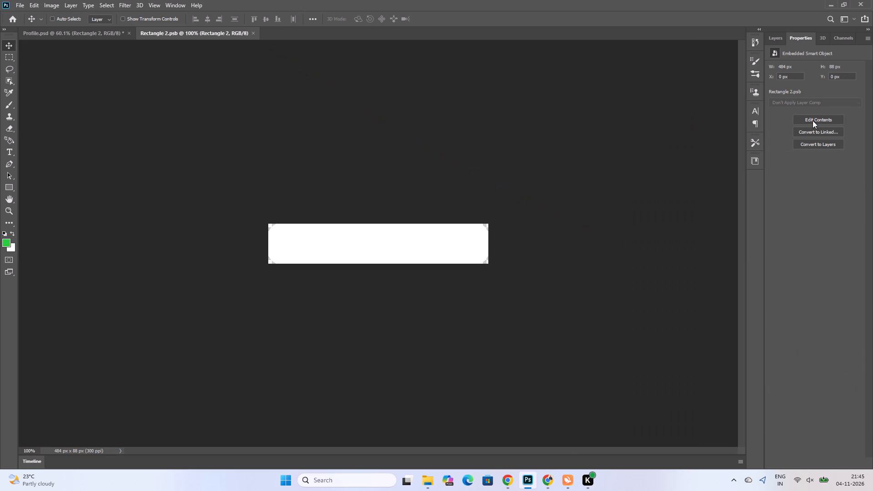
pyautogui.click(815, 144)
pyautogui.click(774, 38)
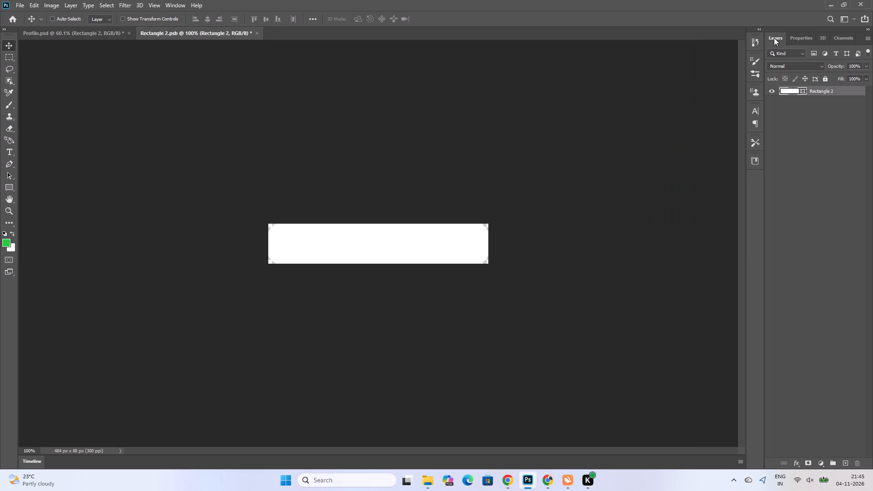
pyautogui.click(802, 40)
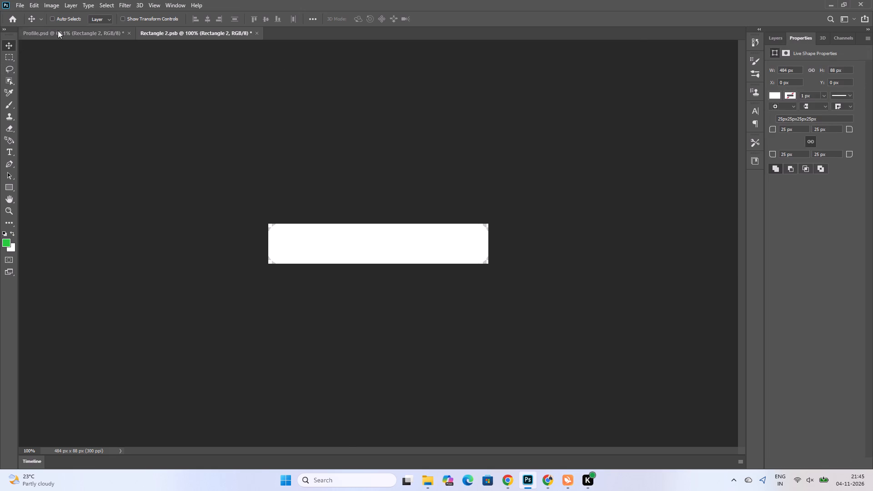
# Return to Profile.psd and convert the Rectangle 2 smart object to layers.
pyautogui.click(59, 32)
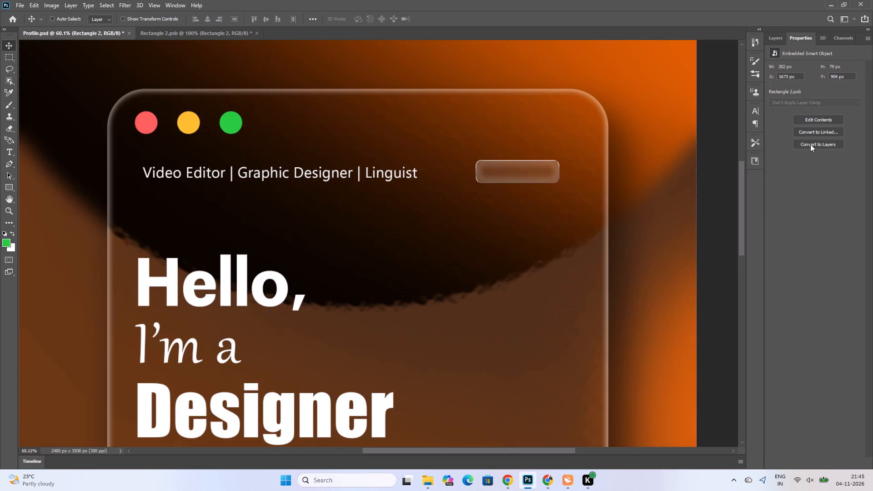
pyautogui.click(810, 146)
pyautogui.click(403, 179)
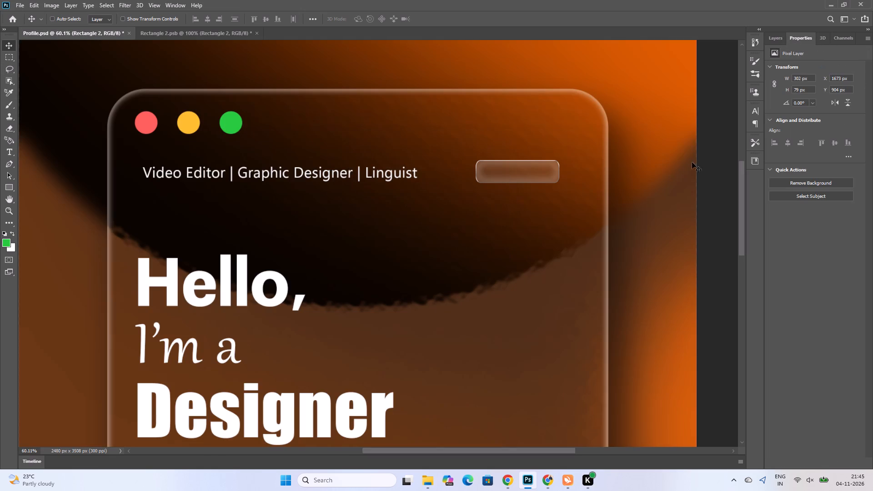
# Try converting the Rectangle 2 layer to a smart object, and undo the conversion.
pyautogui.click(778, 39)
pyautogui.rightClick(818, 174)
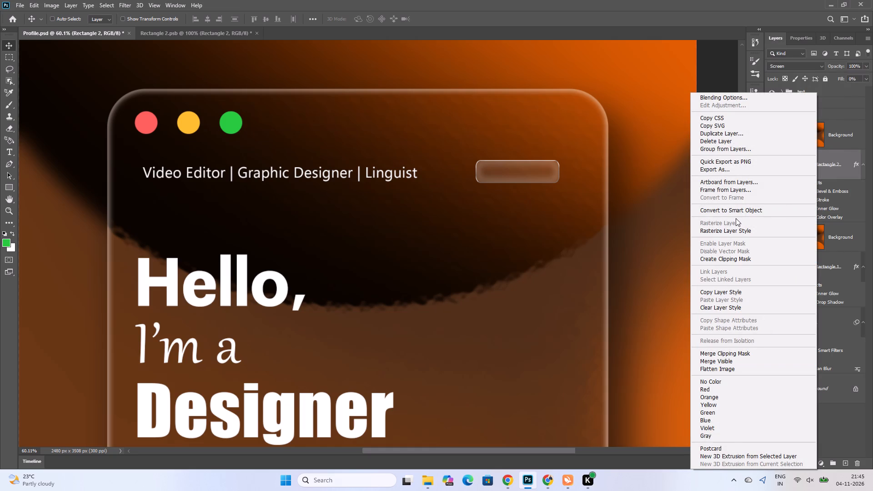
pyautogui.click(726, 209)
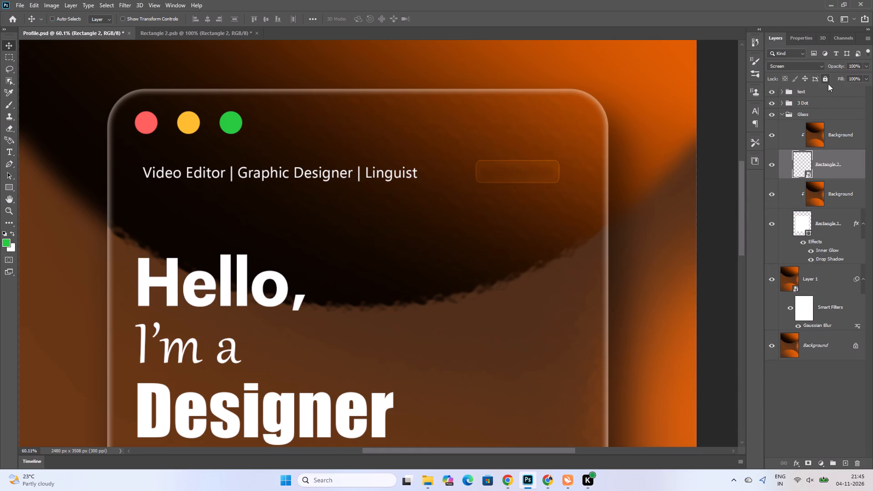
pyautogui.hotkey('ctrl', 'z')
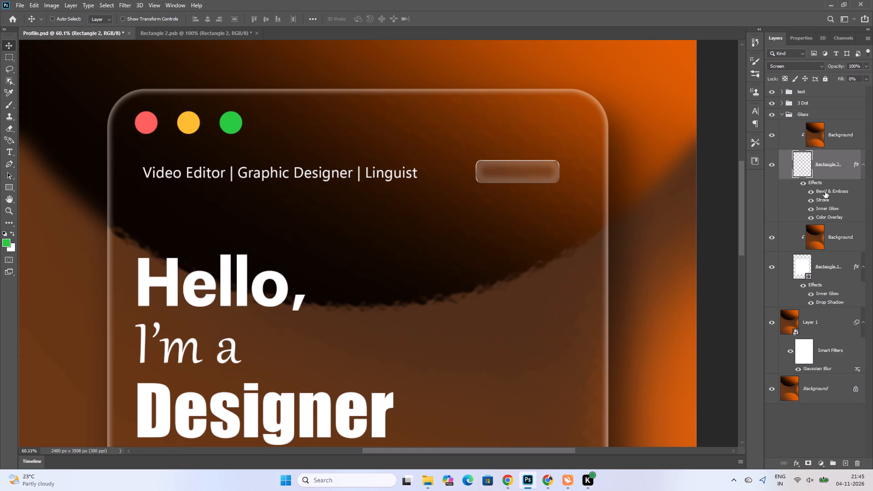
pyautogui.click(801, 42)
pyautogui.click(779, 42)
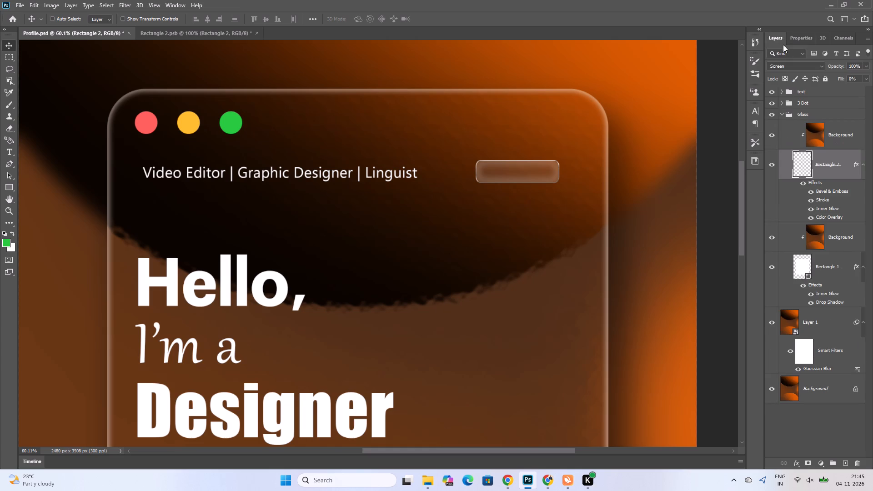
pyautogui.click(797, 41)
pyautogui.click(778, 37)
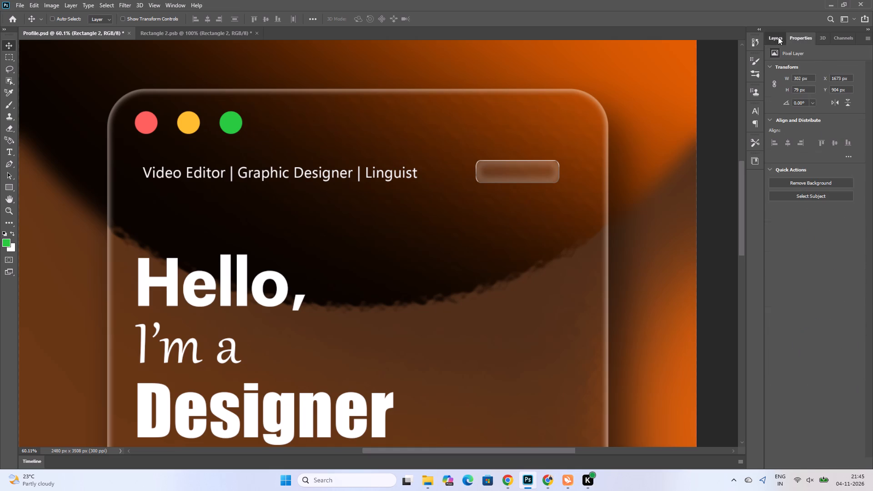
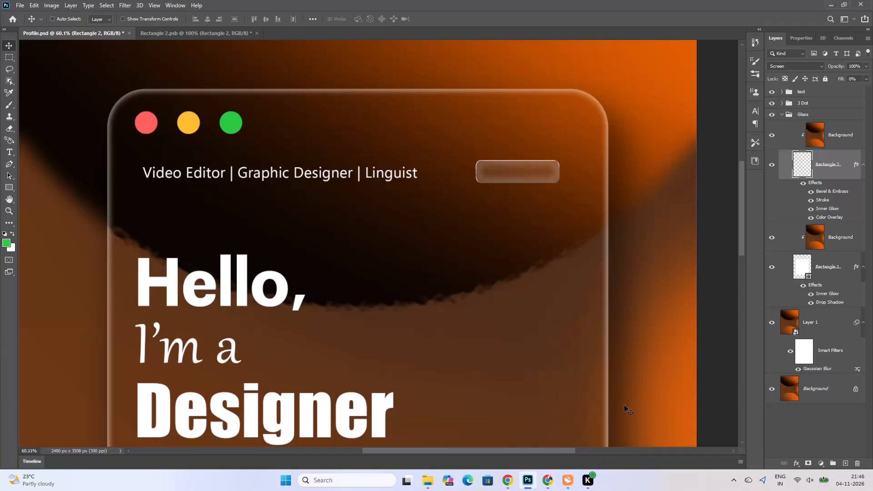
# Draw a text box about 603 by 160 px above the "Hello," heading and enter "Let's".
pyautogui.click(379, 180)
pyautogui.click(5, 154)
pyautogui.moveTo(276, 224); pyautogui.dragTo(360, 255)
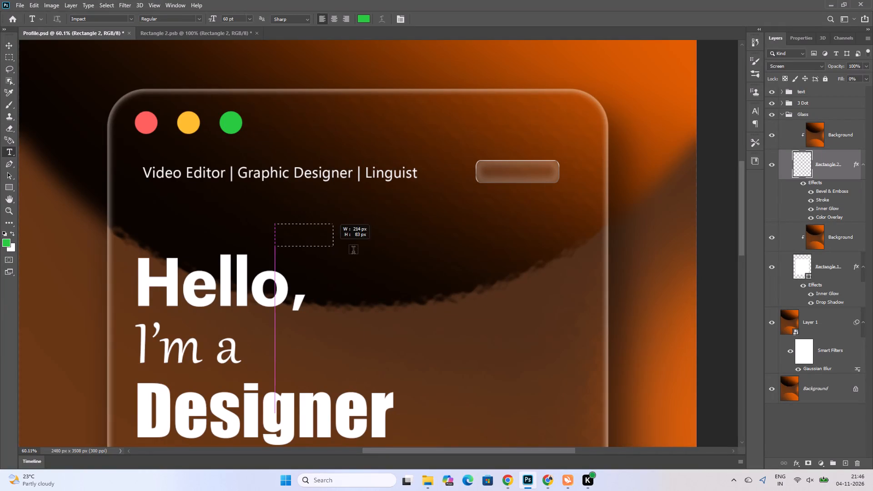
pyautogui.moveTo(360, 255); pyautogui.dragTo(439, 267)
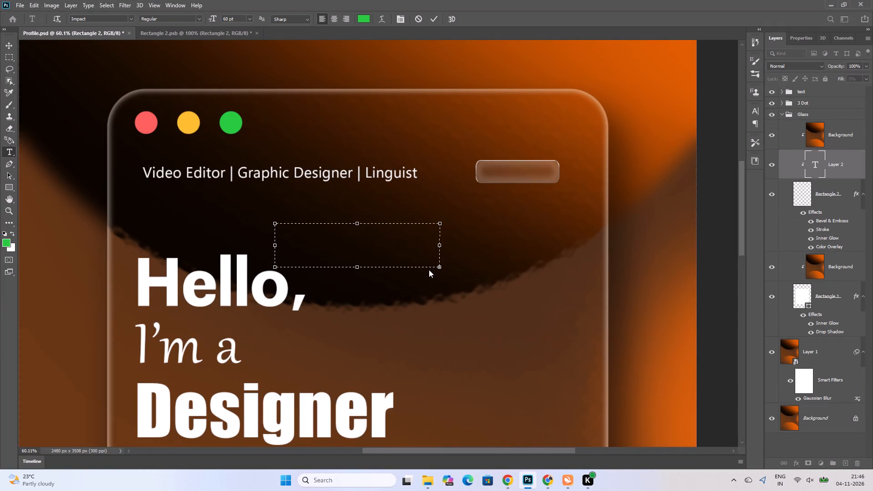
pyautogui.hotkey('shift', 'l')
pyautogui.write('et')
pyautogui.write("'s")
# Format the "Let's" text at 10 pt in white (#ffffff).
pyautogui.hotkey('ctrl', 'a')
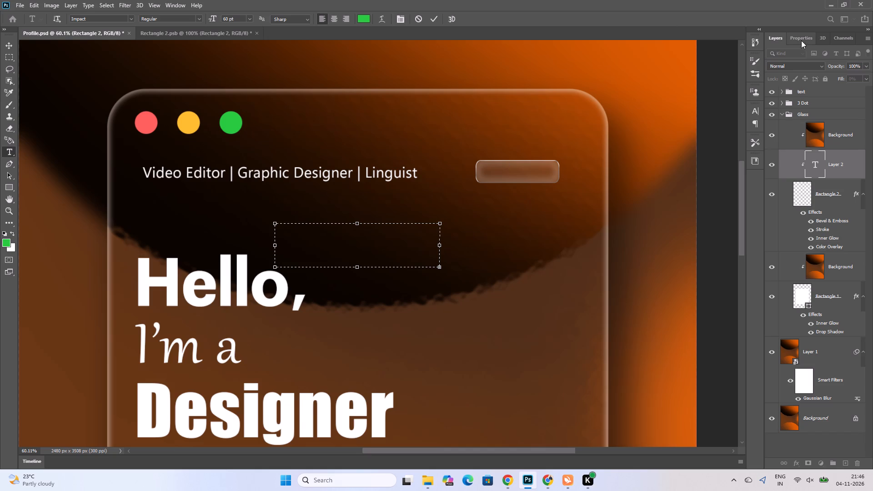
pyautogui.click(801, 40)
pyautogui.click(800, 157)
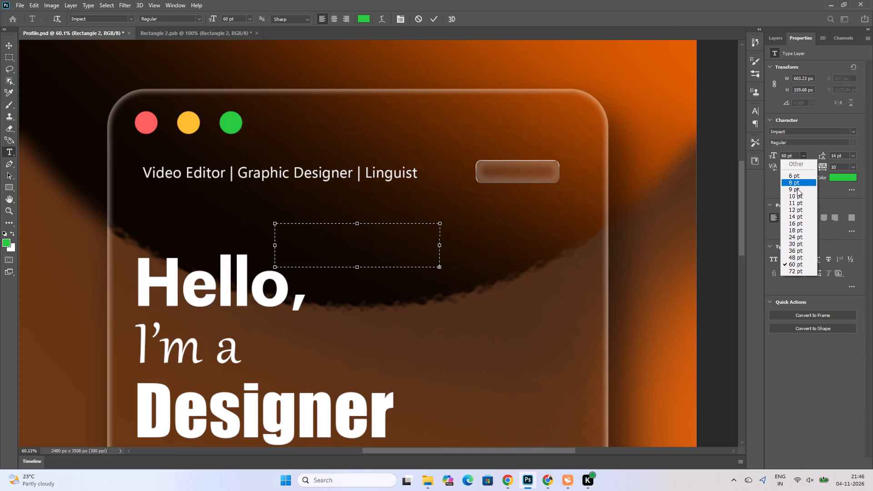
pyautogui.click(796, 196)
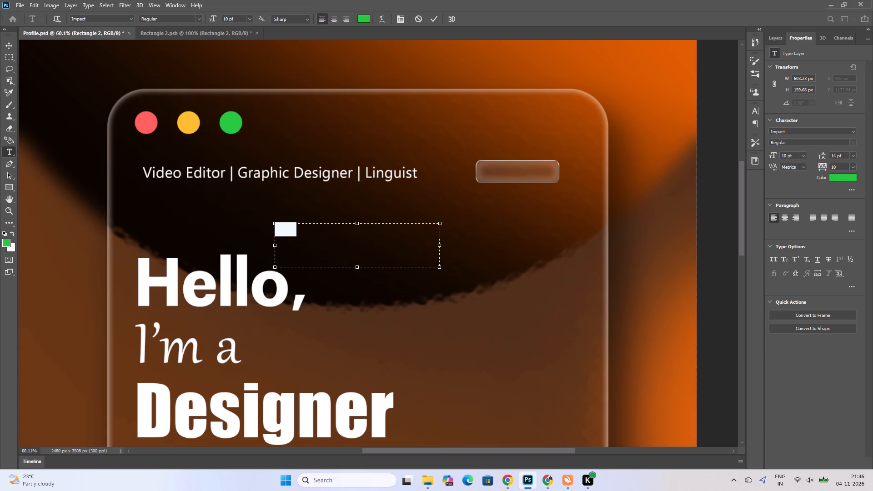
pyautogui.click(384, 253)
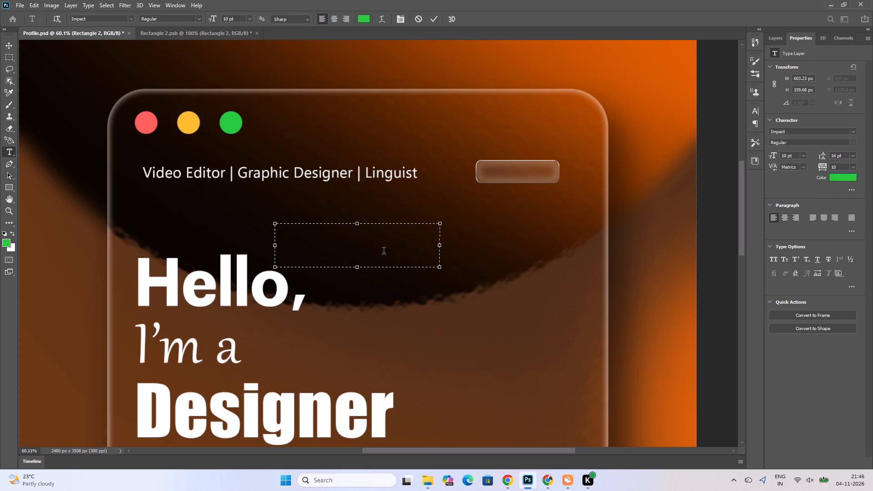
pyautogui.hotkey('ctrl', 'a')
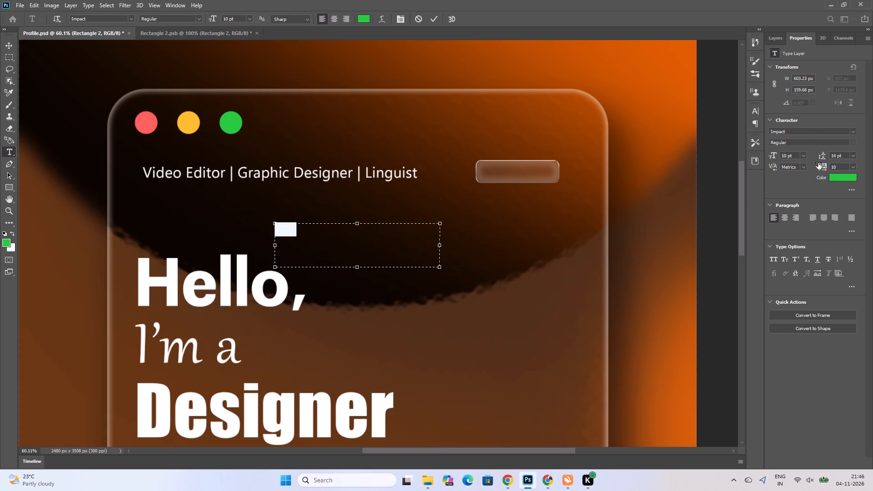
pyautogui.click(848, 177)
pyautogui.moveTo(519, 140); pyautogui.dragTo(443, 76)
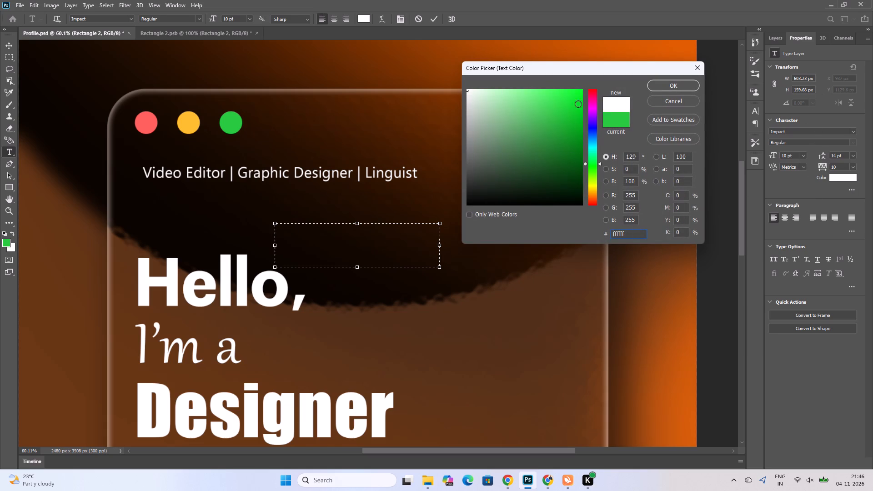
pyautogui.click(668, 84)
pyautogui.click(579, 233)
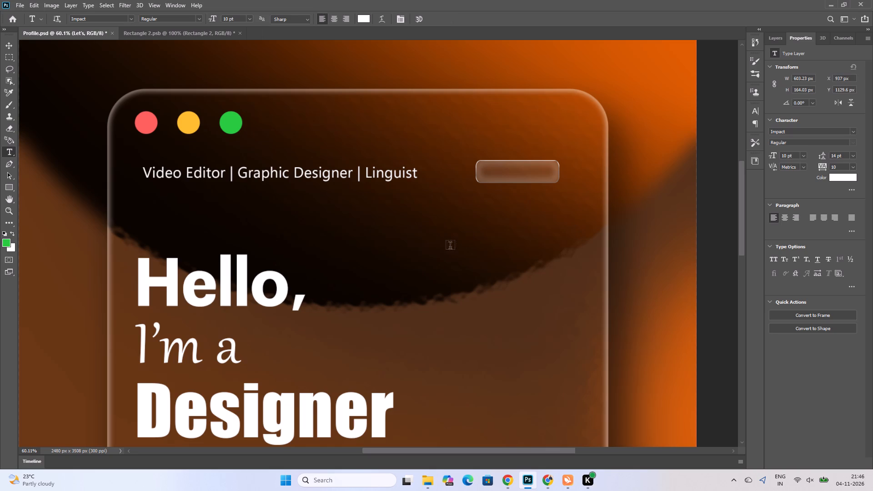
# Move the "Let's" text box up over the small glass rectangle beside the header text.
pyautogui.hotkey('ctrl', 't')
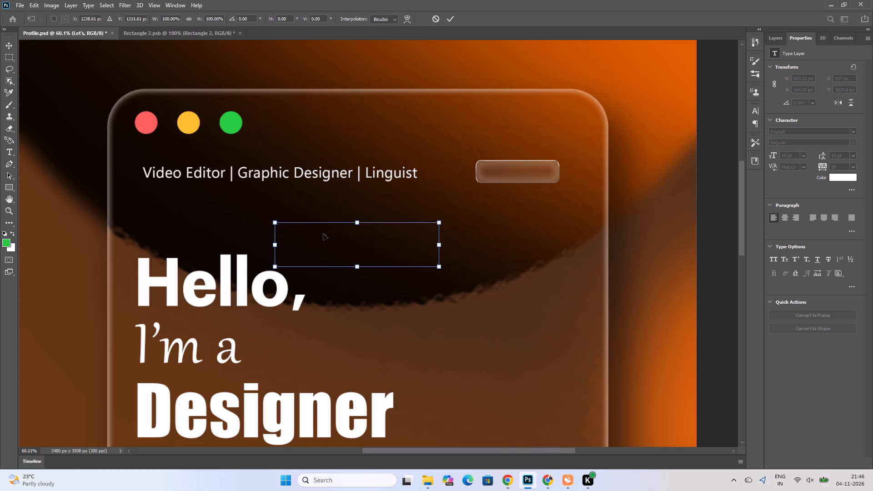
pyautogui.moveTo(337, 275); pyautogui.dragTo(330, 284)
pyautogui.hotkey('ctrl', 'z')
pyautogui.moveTo(351, 260); pyautogui.dragTo(569, 183)
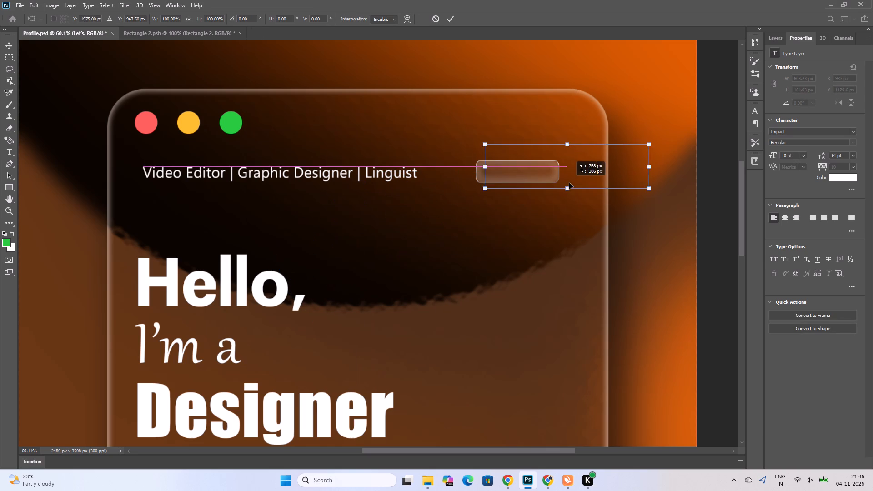
pyautogui.moveTo(569, 183); pyautogui.dragTo(552, 195)
# Move the "Let's" layer out of the Glass group into the text group.
pyautogui.click(781, 40)
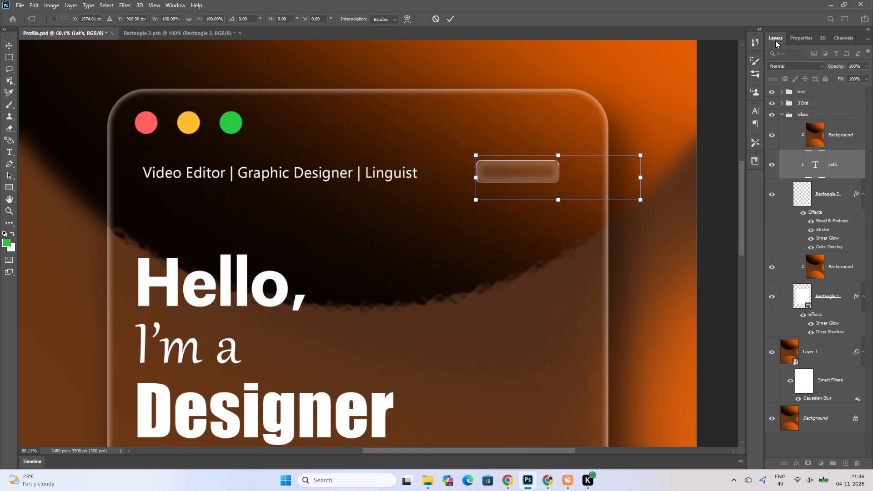
pyautogui.moveTo(835, 165); pyautogui.dragTo(835, 96)
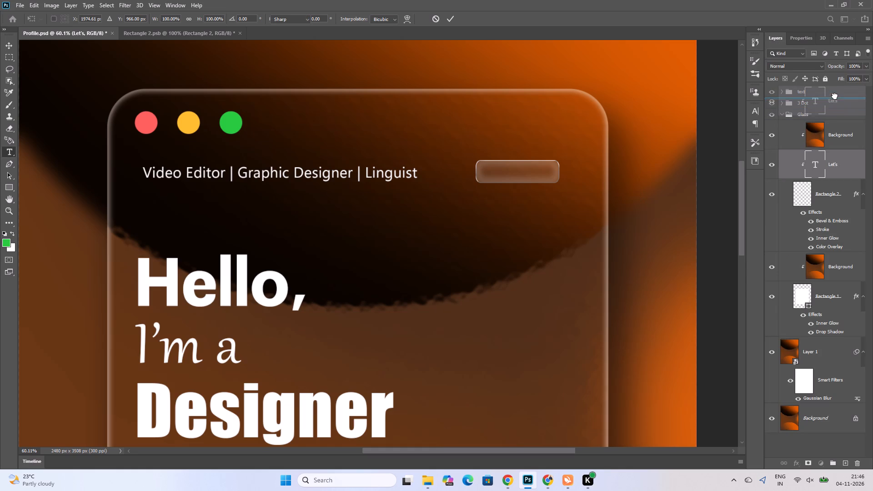
pyautogui.moveTo(835, 96); pyautogui.dragTo(834, 93)
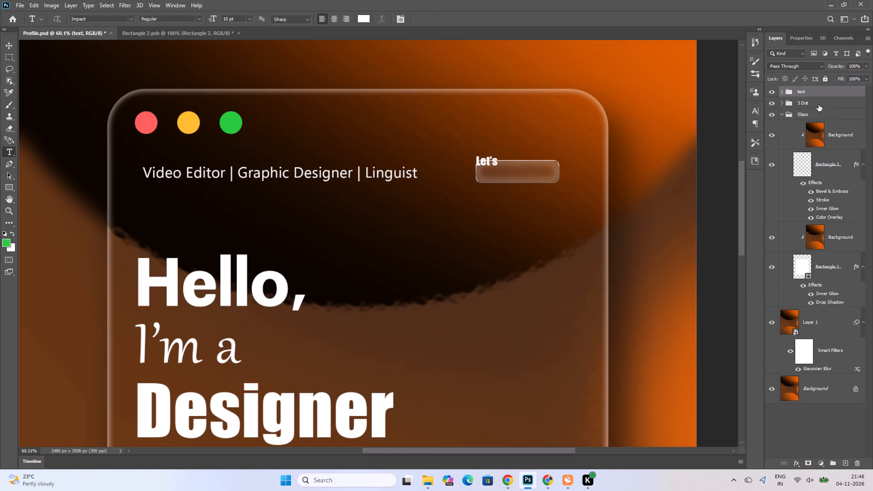
# Expand the text group and reposition the "Let's" layer inside the start of the small glass rectangle.
pyautogui.scroll(2, 818, 105)
pyautogui.click(784, 92)
pyautogui.click(783, 92)
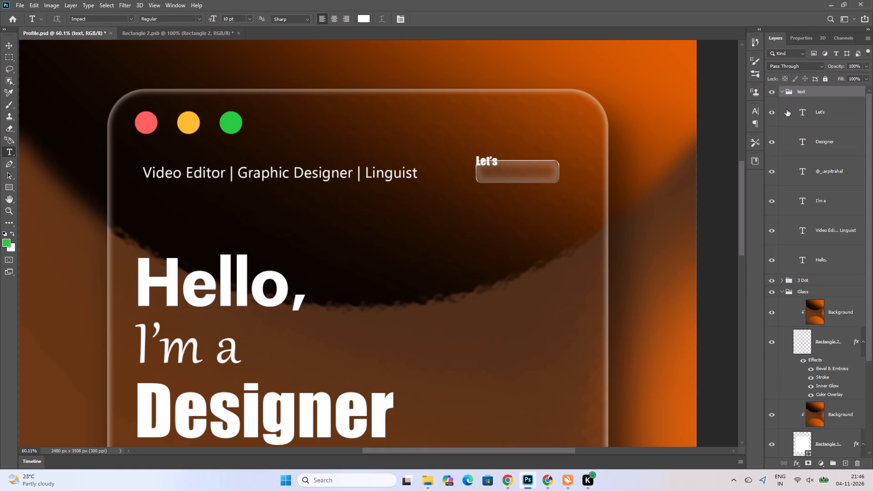
pyautogui.click(824, 113)
pyautogui.hotkey('ctrl', 't')
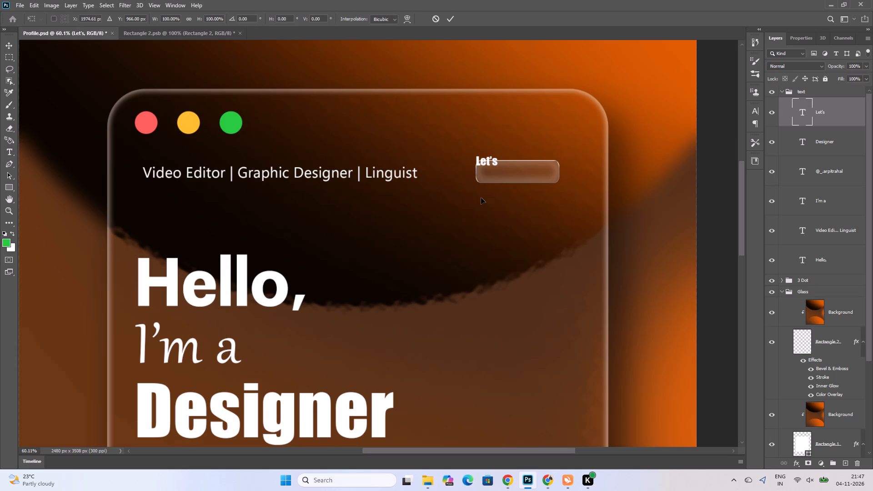
pyautogui.moveTo(516, 185); pyautogui.dragTo(523, 195)
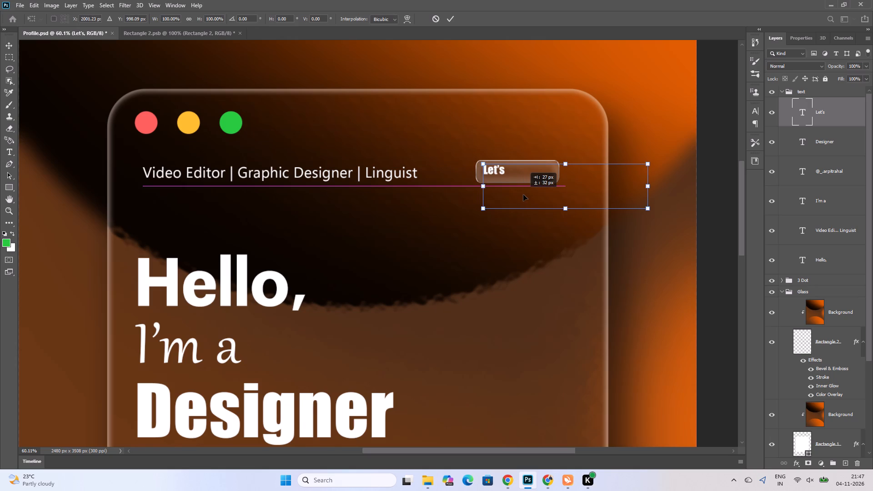
pyautogui.moveTo(523, 195); pyautogui.dragTo(520, 195)
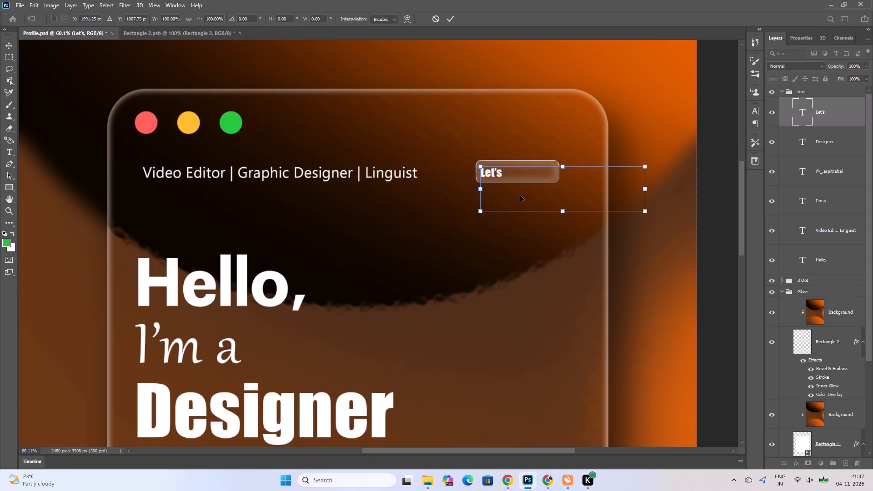
# Switch to Chrome, skip ahead in the glass effect tutorial video, and return to Photoshop.
pyautogui.click(546, 481)
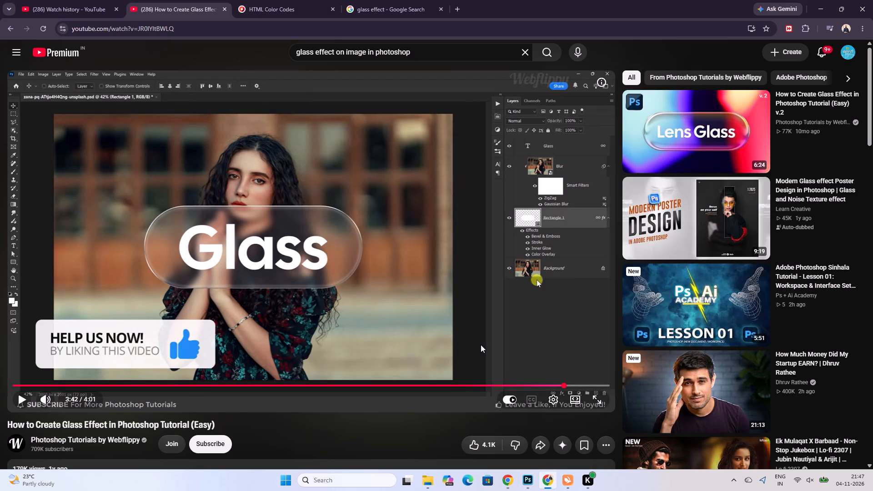
pyautogui.click(578, 386)
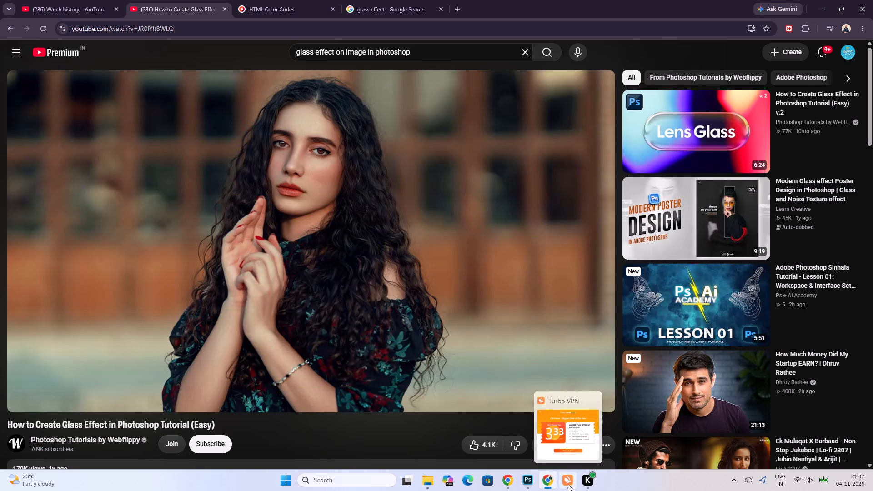
pyautogui.click(532, 483)
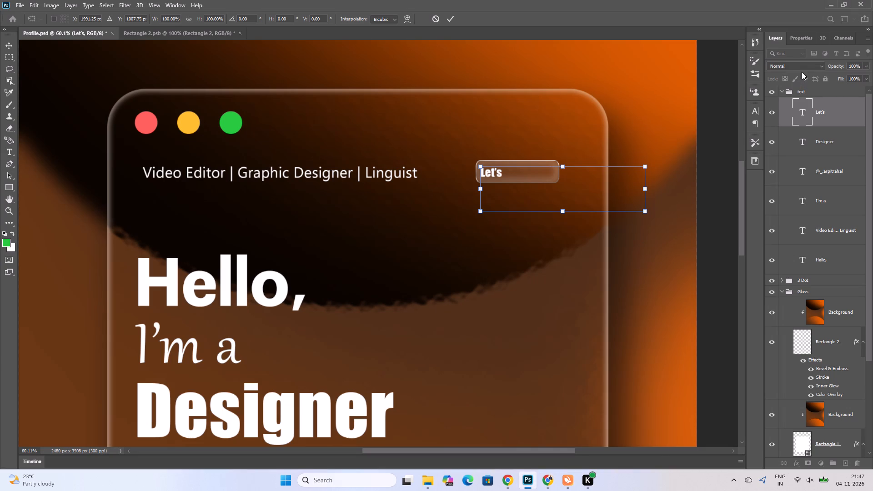
# Extend the "Let's" text on the small glass rectangle to read "Let's Create".
pyautogui.click(823, 114)
pyautogui.doubleClick(498, 178)
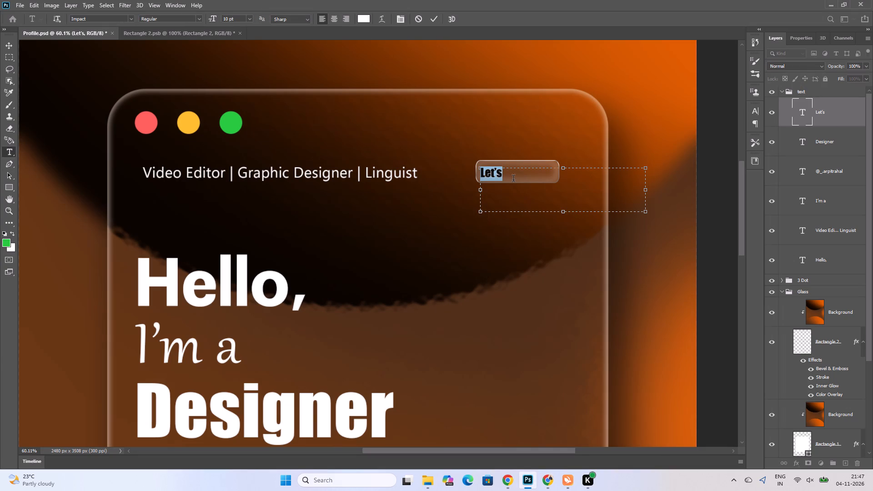
pyautogui.click(514, 180)
pyautogui.press('space')
pyautogui.write('Create')
pyautogui.press('space')
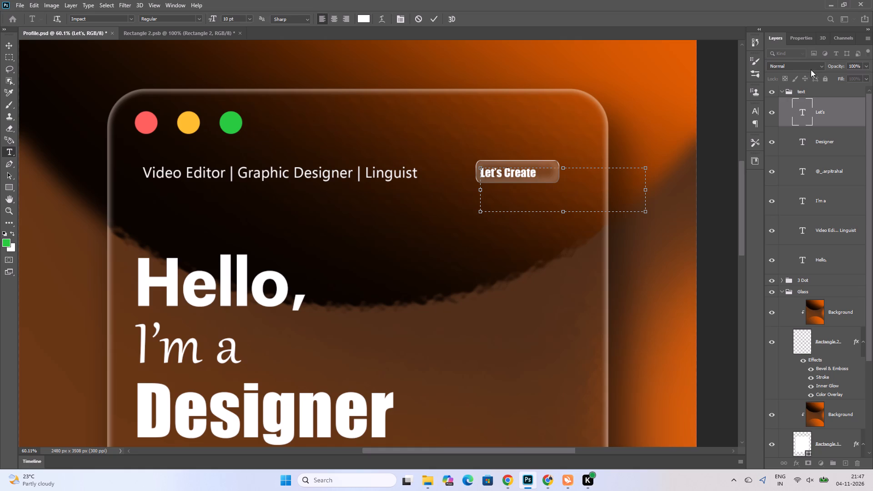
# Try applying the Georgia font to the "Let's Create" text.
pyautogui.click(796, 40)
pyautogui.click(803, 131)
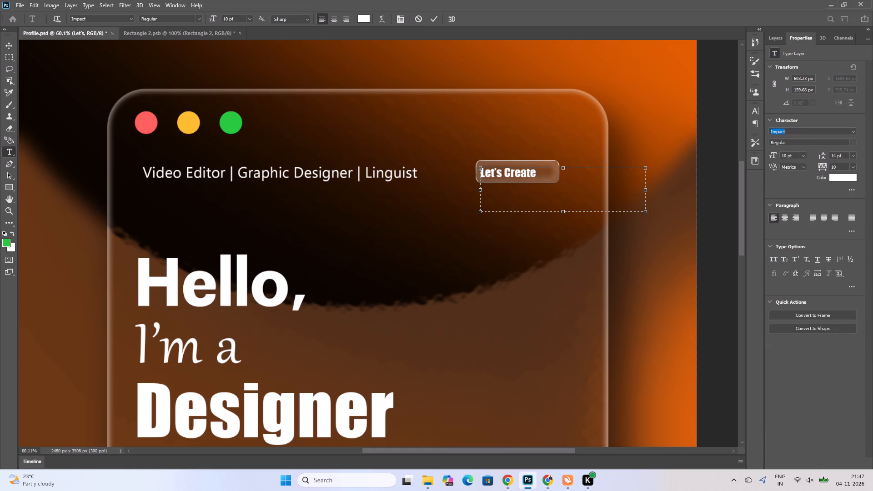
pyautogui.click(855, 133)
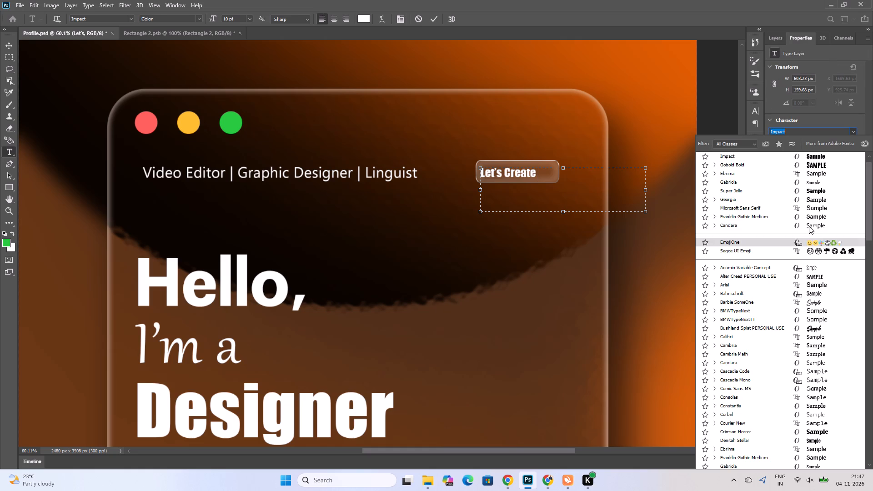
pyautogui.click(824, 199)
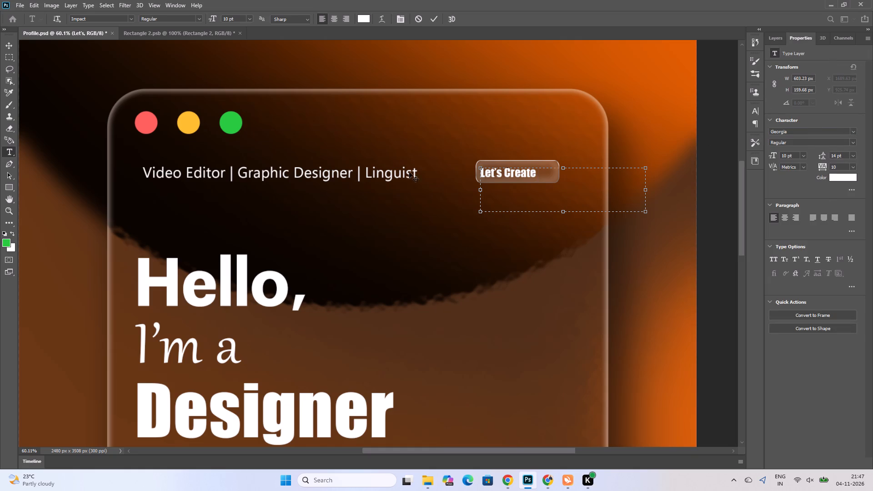
# Shrink the "Let's Create" text box to about 285 by 82 px to fit the small glass rectangle.
pyautogui.click(517, 172)
pyautogui.hotkey('ctrl', 'a')
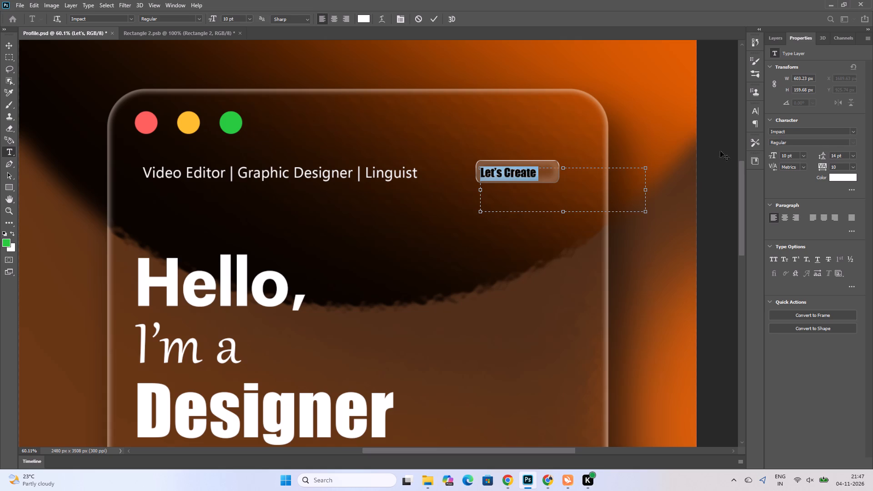
pyautogui.moveTo(646, 190); pyautogui.dragTo(552, 179)
pyautogui.moveTo(552, 187); pyautogui.dragTo(556, 192)
pyautogui.moveTo(521, 213); pyautogui.dragTo(519, 192)
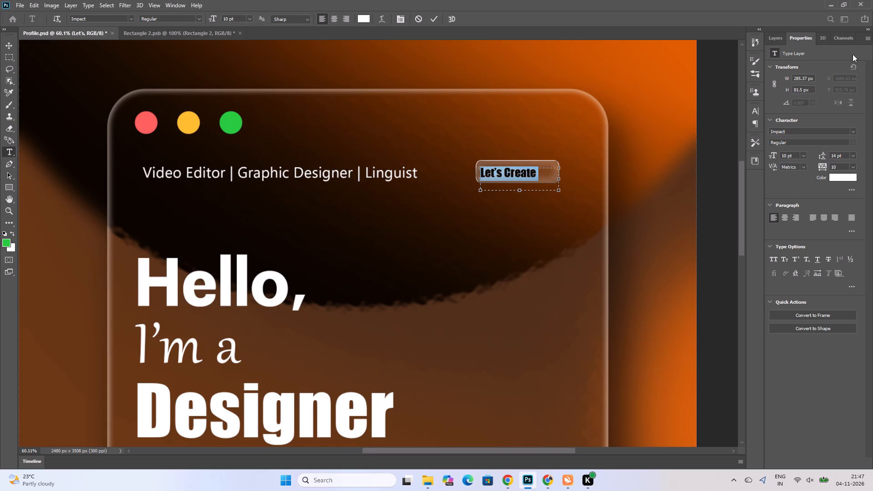
# Set the font of the "Let's Create" text to BMWTypeNext.
pyautogui.click(853, 132)
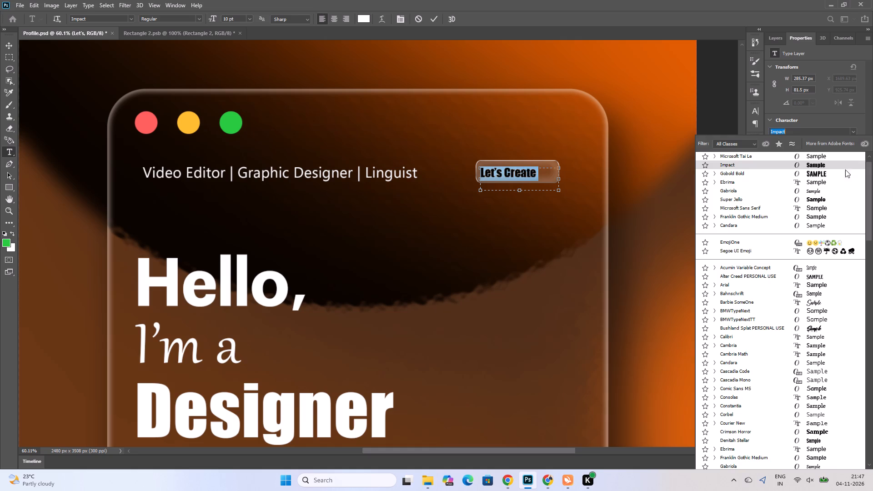
pyautogui.click(821, 311)
pyautogui.click(620, 307)
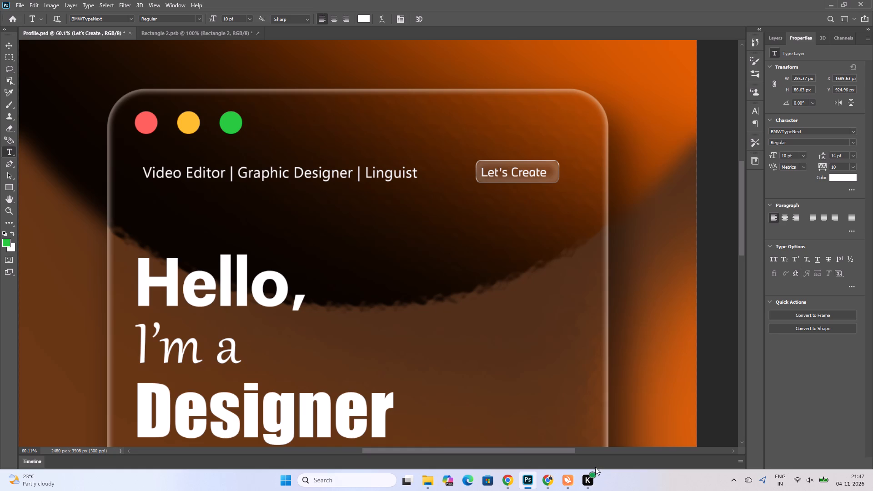
# Check the glass effect tutorial and the video editor portfolio reference image in Chrome, and return to Photoshop.
pyautogui.click(547, 484)
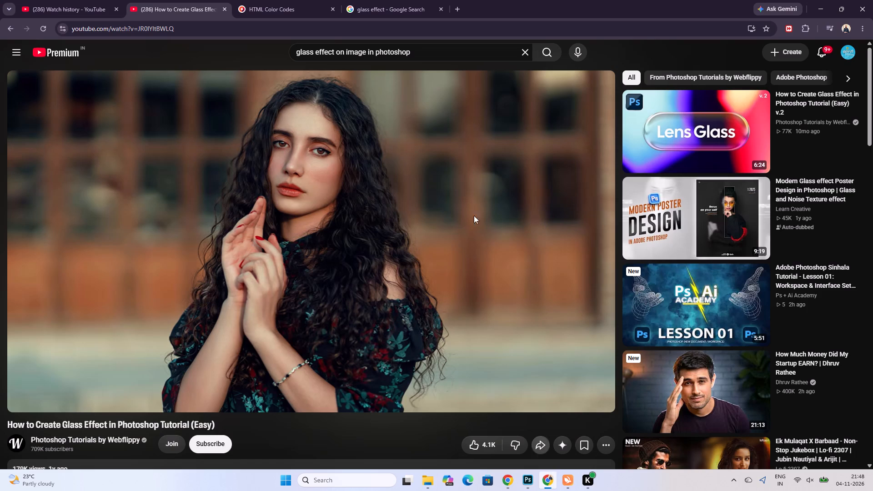
pyautogui.click(275, 0)
pyautogui.click(397, 0)
pyautogui.click(501, 477)
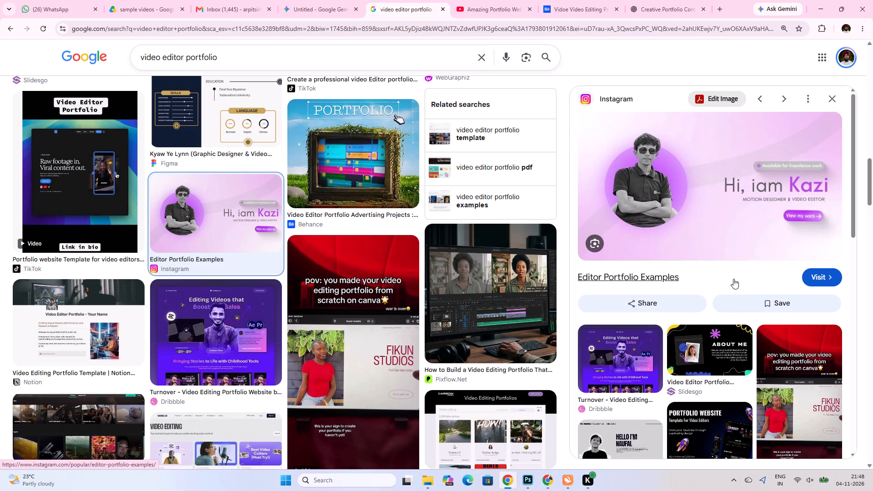
pyautogui.click(532, 486)
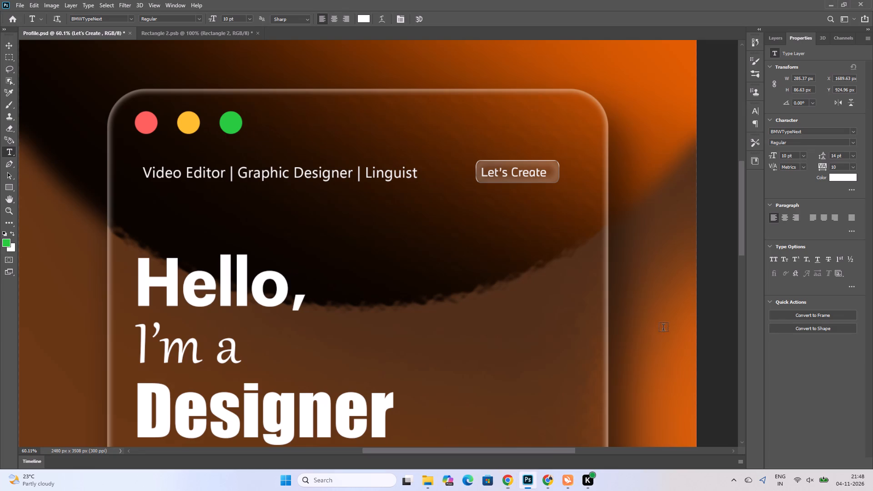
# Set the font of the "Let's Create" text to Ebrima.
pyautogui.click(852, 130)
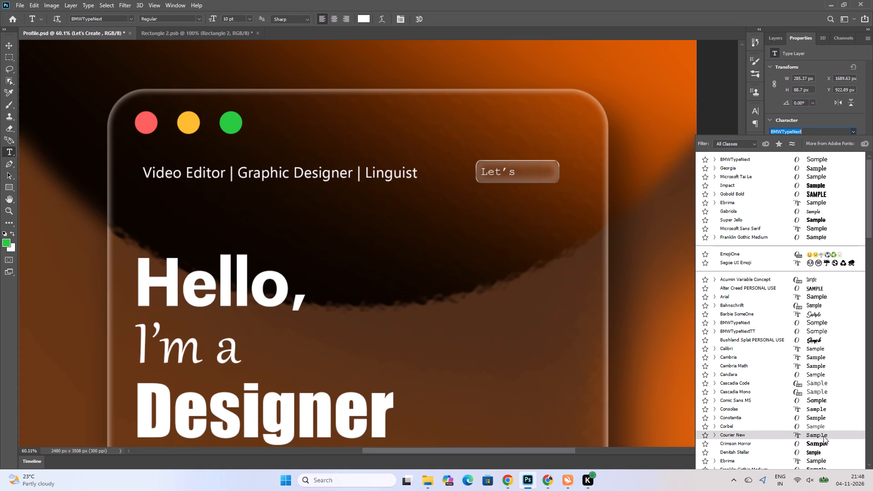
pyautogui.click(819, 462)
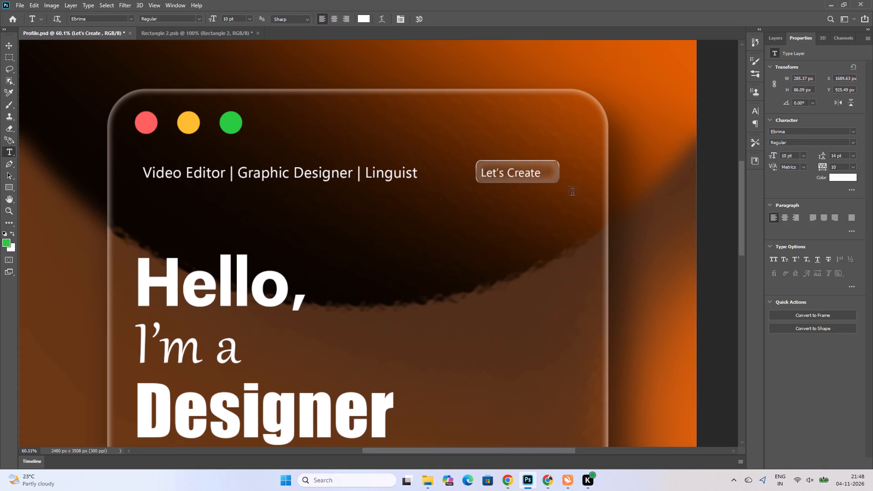
# Hide and delete the small glass rectangle behind "Let's Create" together with the Background copy clipped to it.
pyautogui.click(778, 37)
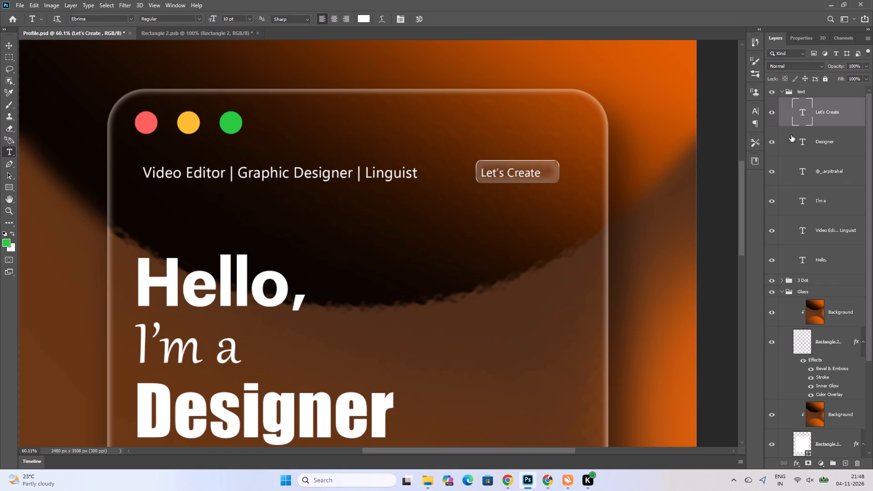
pyautogui.click(783, 90)
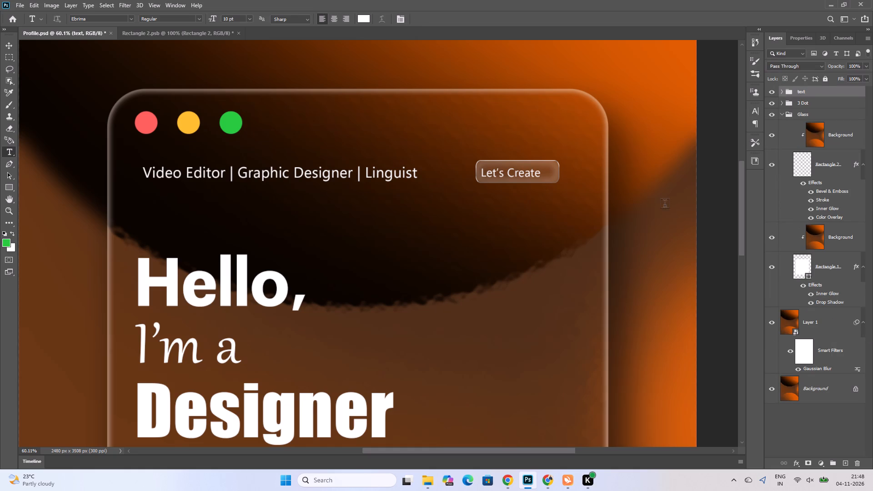
pyautogui.click(774, 134)
pyautogui.click(778, 164)
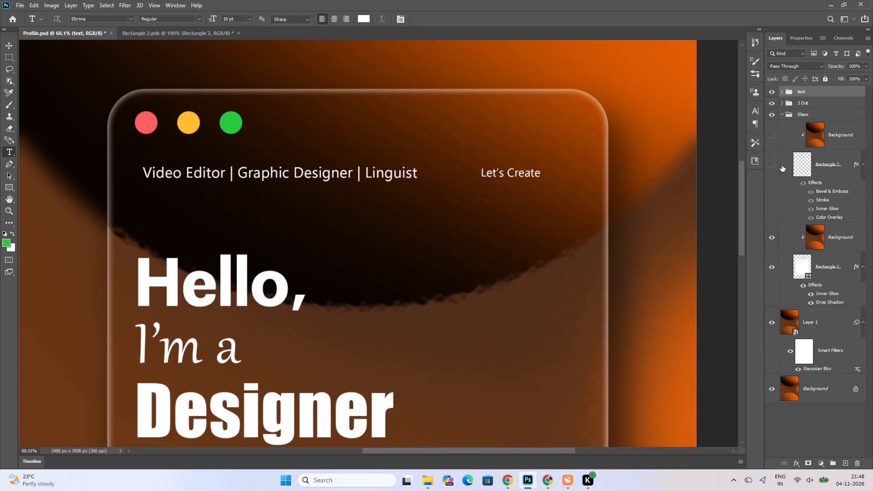
pyautogui.click(800, 160)
pyautogui.press('Delete')
pyautogui.click(803, 131)
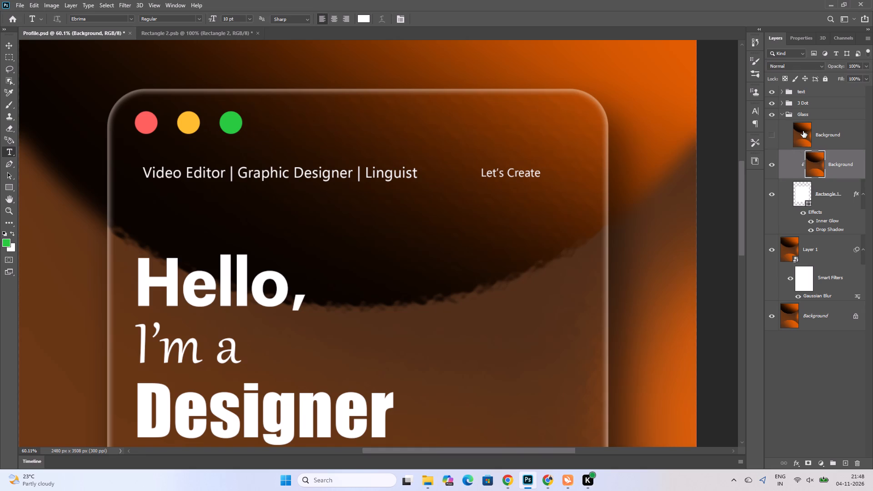
pyautogui.press('Delete')
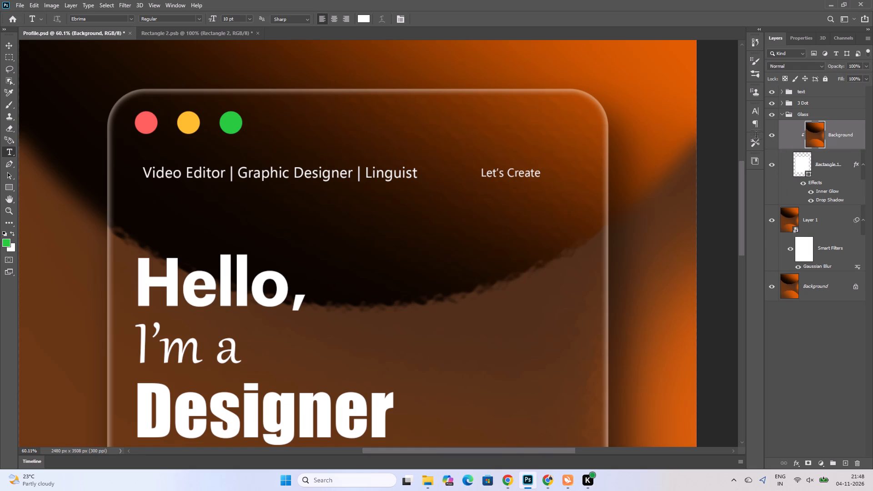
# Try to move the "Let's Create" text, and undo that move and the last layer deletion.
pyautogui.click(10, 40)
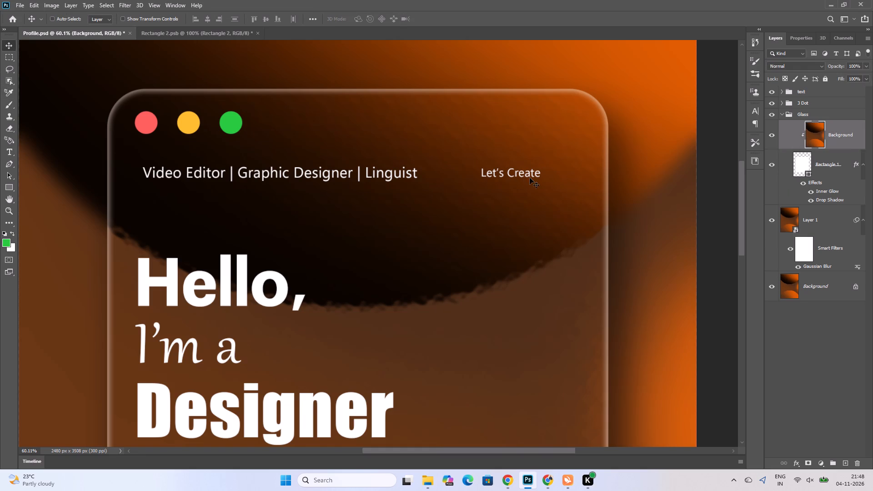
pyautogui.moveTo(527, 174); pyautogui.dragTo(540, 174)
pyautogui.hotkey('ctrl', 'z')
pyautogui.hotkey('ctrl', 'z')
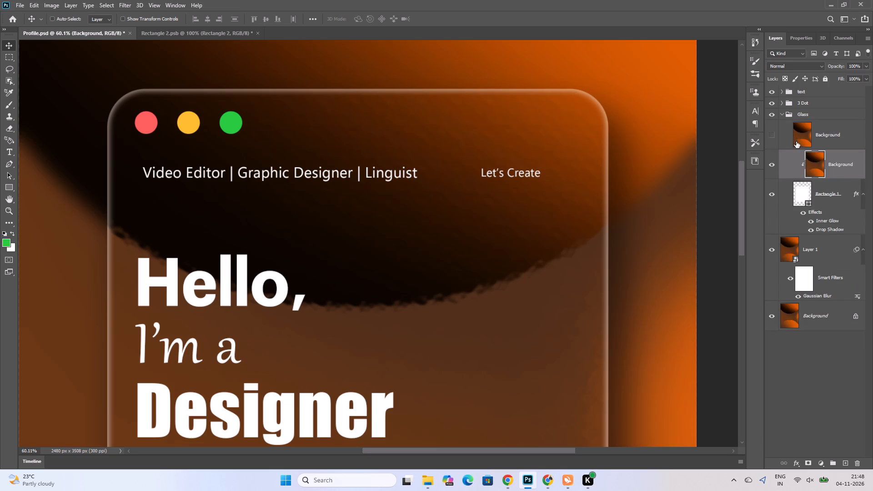
# Delete the hidden Background copy at the top of the Glass group.
pyautogui.click(793, 140)
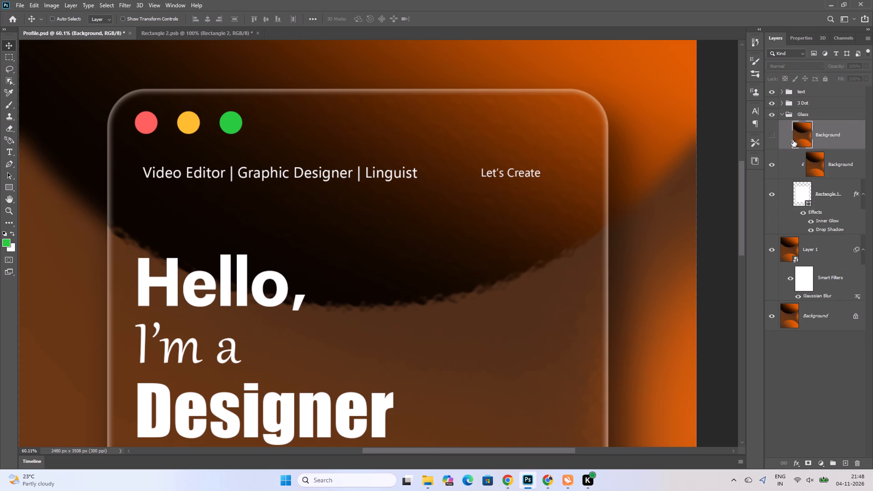
pyautogui.press('Delete')
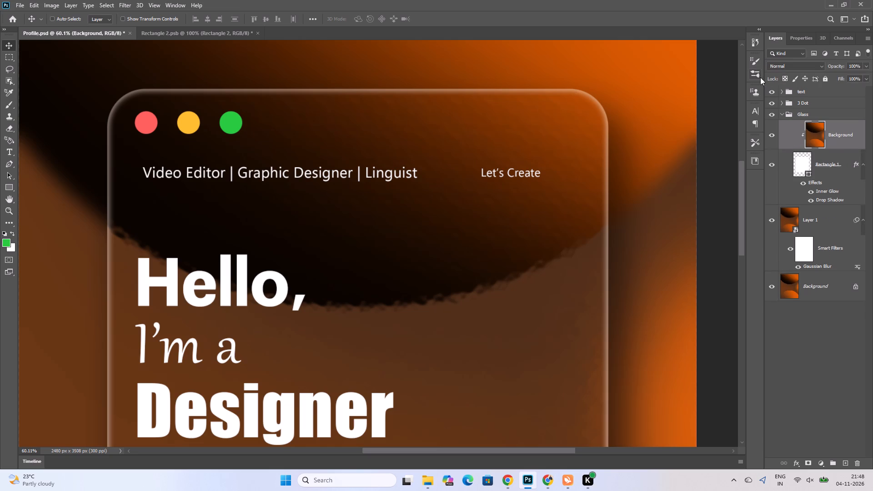
# Move the "Let's Create" text in the text group about 20 px to the right with Free Transform.
pyautogui.click(780, 92)
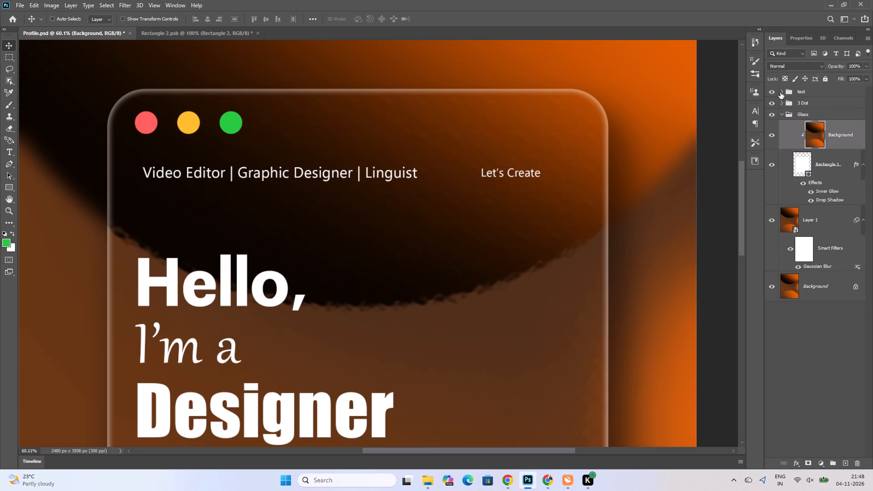
pyautogui.click(780, 92)
pyautogui.click(12, 47)
pyautogui.click(795, 92)
pyautogui.click(783, 94)
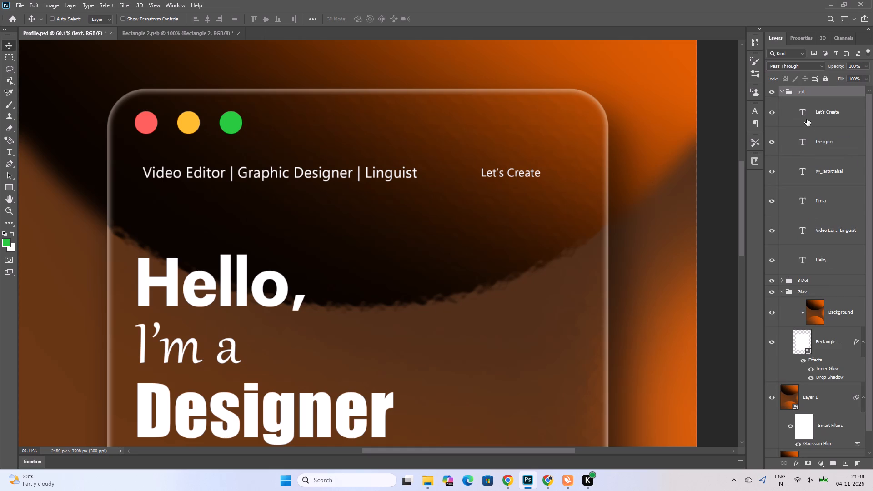
pyautogui.click(820, 114)
pyautogui.hotkey('ctrl', 't')
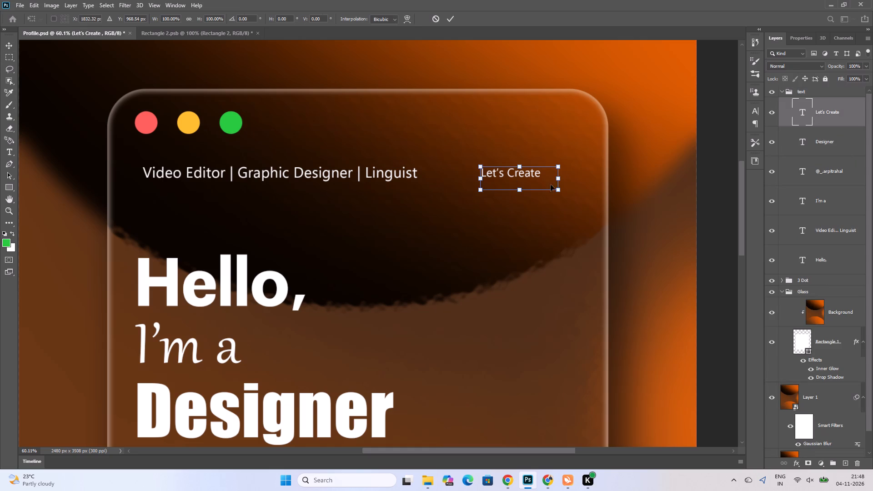
pyautogui.moveTo(524, 175); pyautogui.dragTo(530, 177)
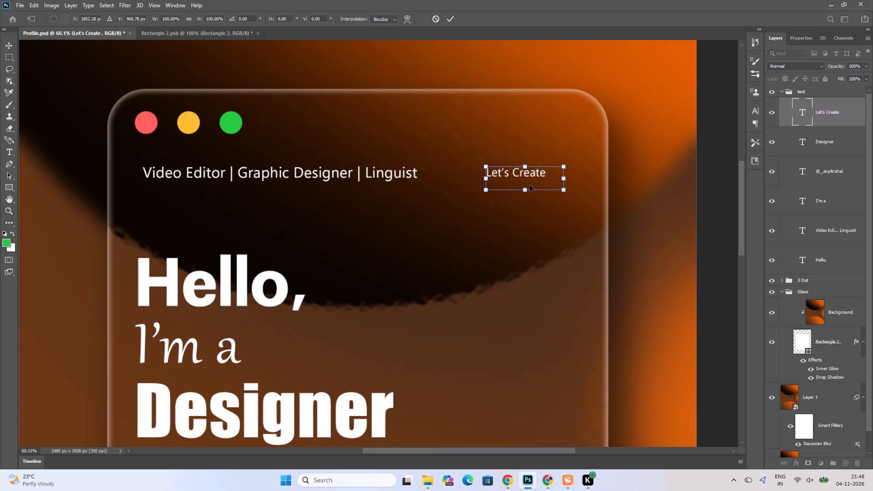
pyautogui.click(533, 175)
pyautogui.tripleClick(538, 171)
pyautogui.tripleClick(538, 171)
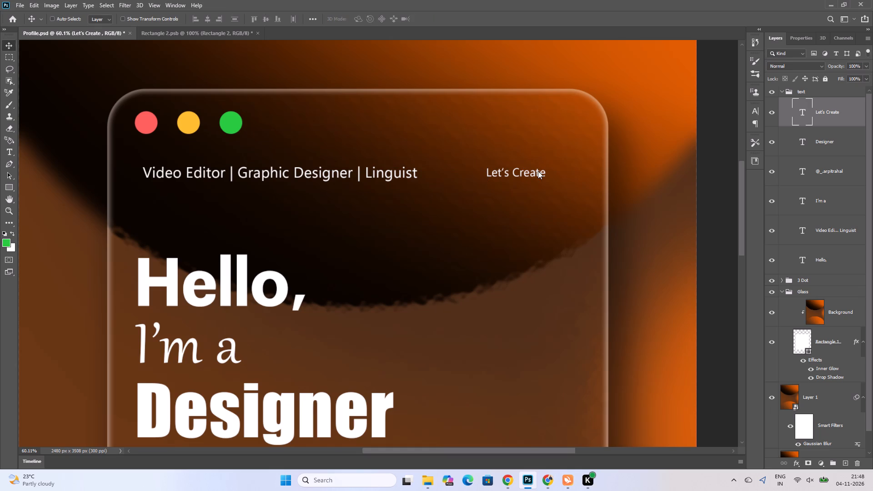
# Shrink the "Let's Create" text box to about 227 by 36 px so it fits closely around the words.
pyautogui.doubleClick(538, 172)
pyautogui.doubleClick(537, 175)
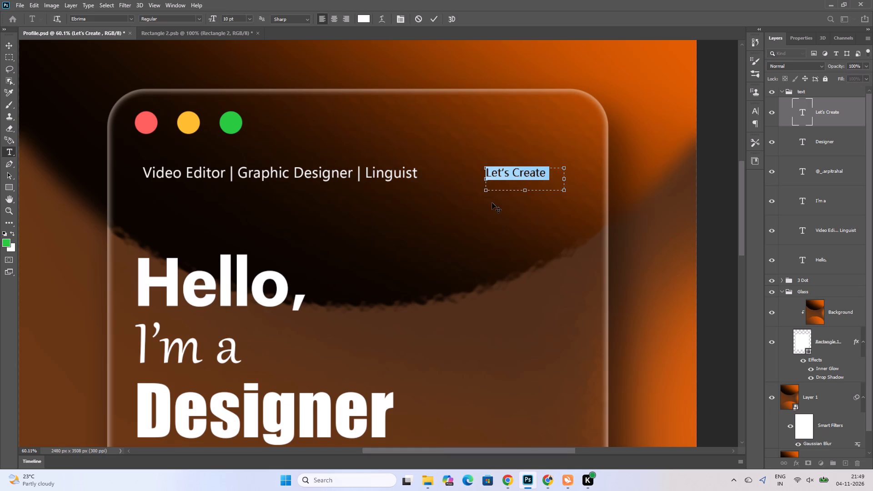
pyautogui.moveTo(527, 192); pyautogui.dragTo(527, 183)
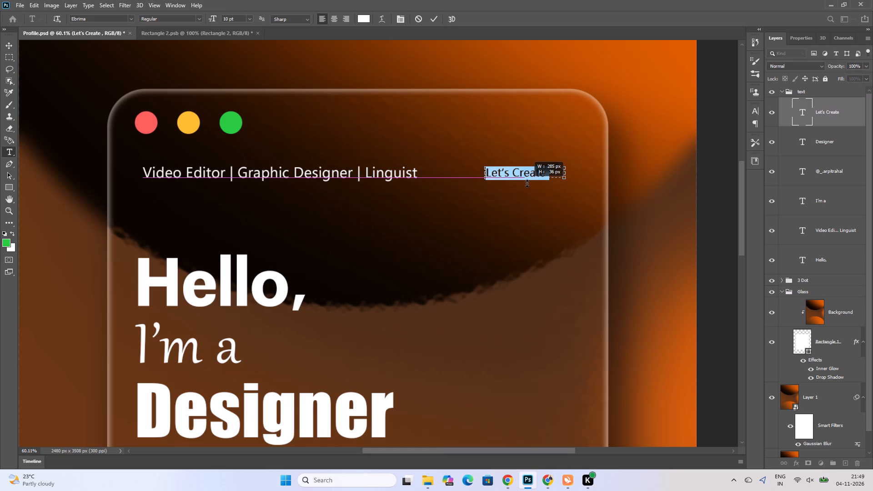
pyautogui.moveTo(527, 183); pyautogui.dragTo(527, 183)
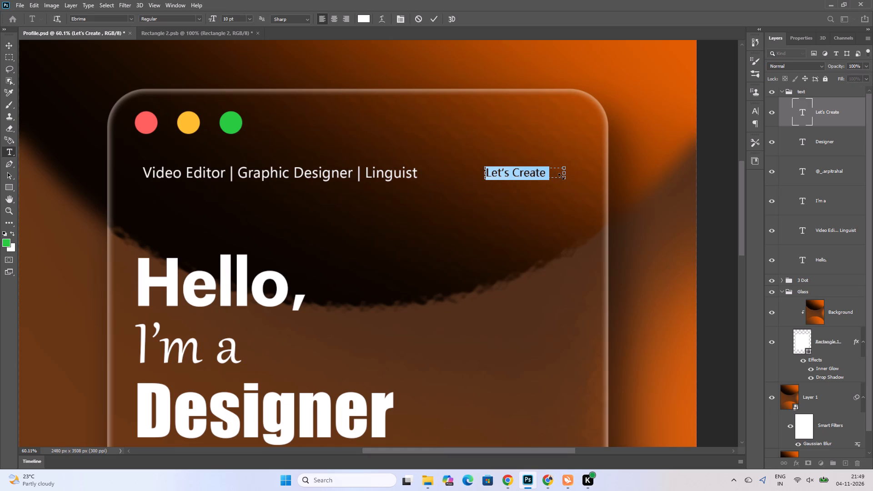
pyautogui.moveTo(567, 173); pyautogui.dragTo(551, 174)
# Set the font of the "Let's Create" text to Franklin Gothic Medium.
pyautogui.click(795, 42)
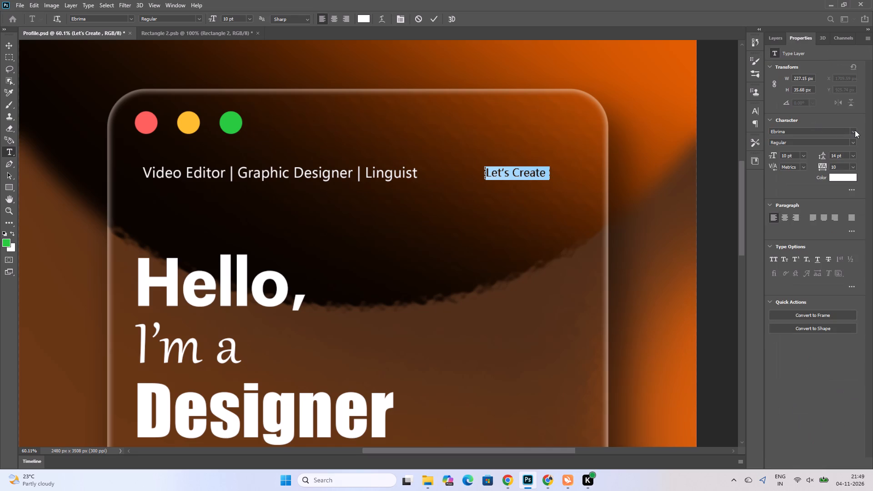
pyautogui.click(853, 132)
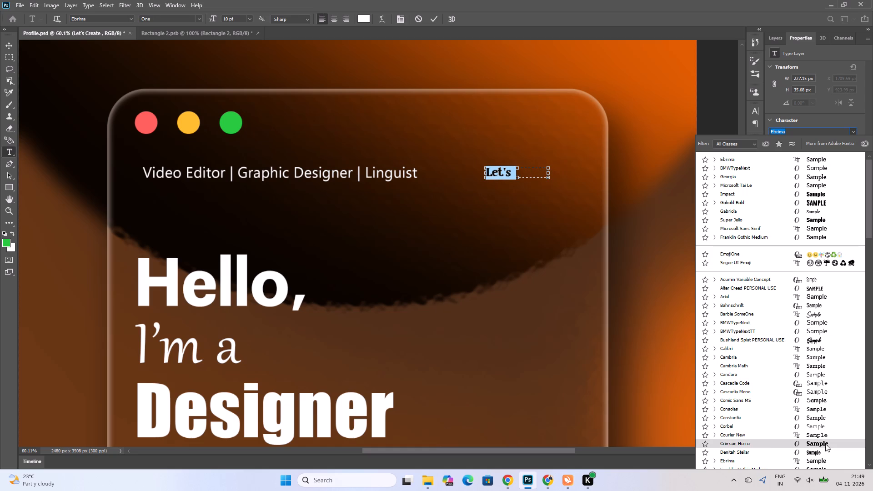
pyautogui.scroll(-3, 825, 444)
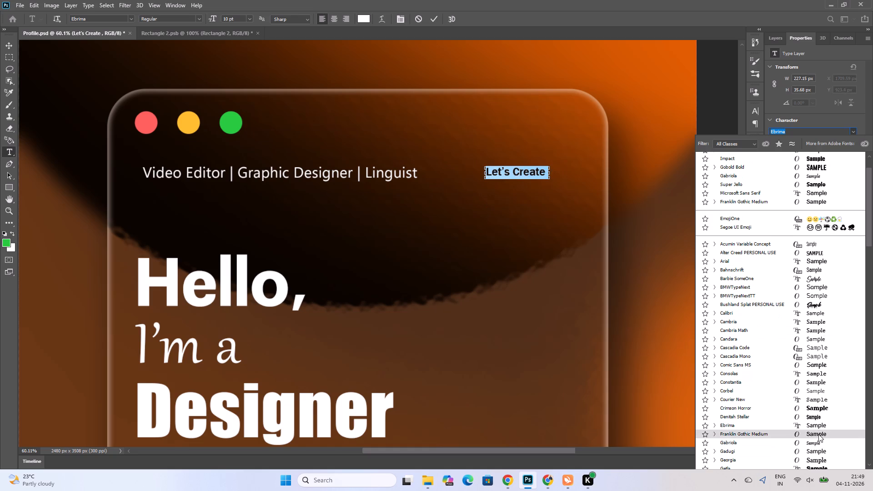
pyautogui.click(822, 433)
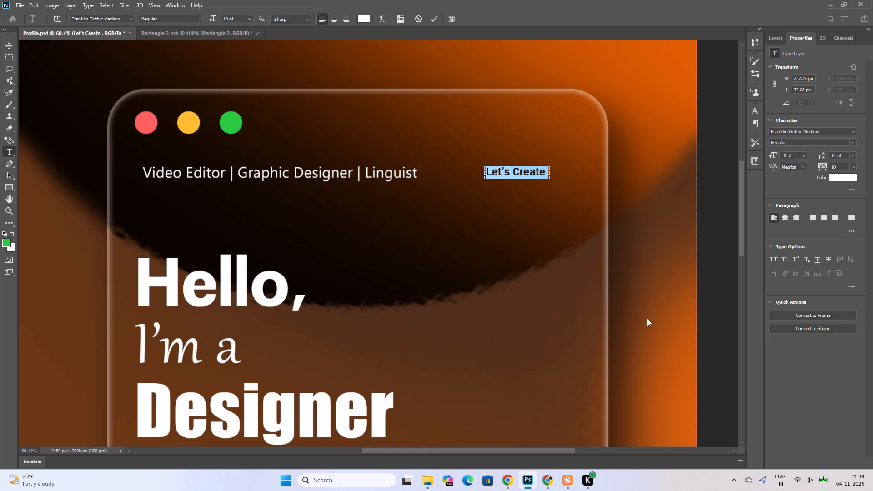
pyautogui.click(624, 304)
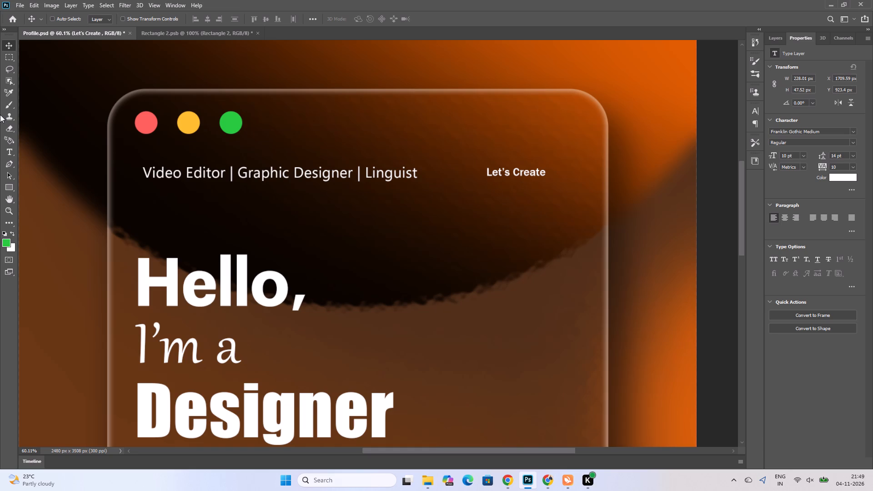
# Draw an orange rectangle about 269 by 70 px around the "Let's Create" text with the Rectangle tool.
pyautogui.click(13, 187)
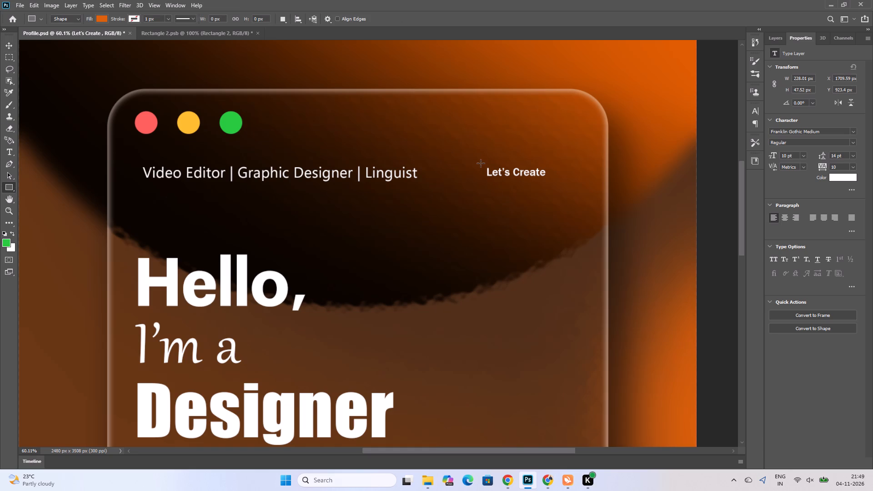
pyautogui.moveTo(479, 163); pyautogui.dragTo(552, 182)
pyautogui.click(776, 36)
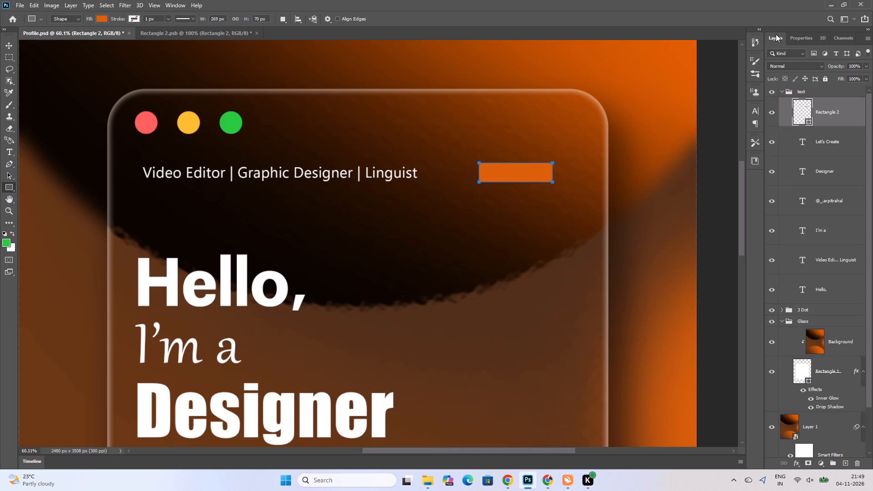
# Move the Rectangle 2 layer out of the text group to the top of the layer stack, leaving it unlocked.
pyautogui.moveTo(818, 111); pyautogui.dragTo(815, 92)
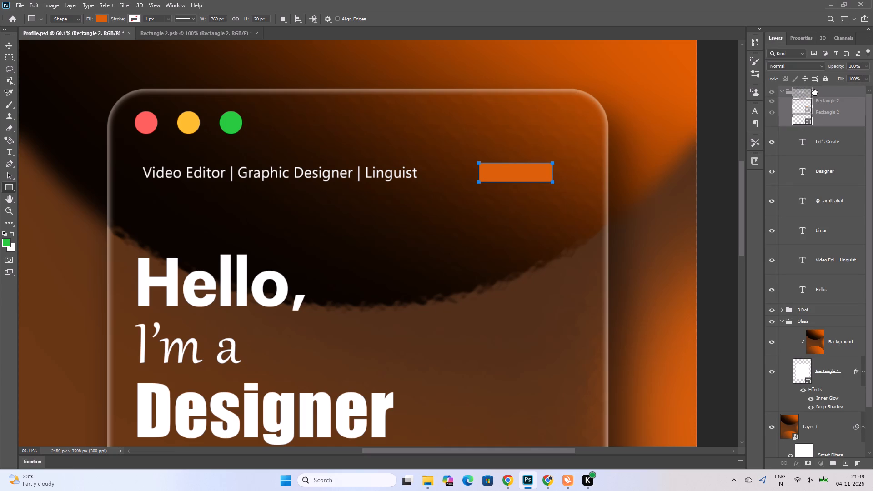
pyautogui.moveTo(815, 92); pyautogui.dragTo(815, 91)
pyautogui.moveTo(818, 110); pyautogui.dragTo(814, 83)
pyautogui.click(814, 83)
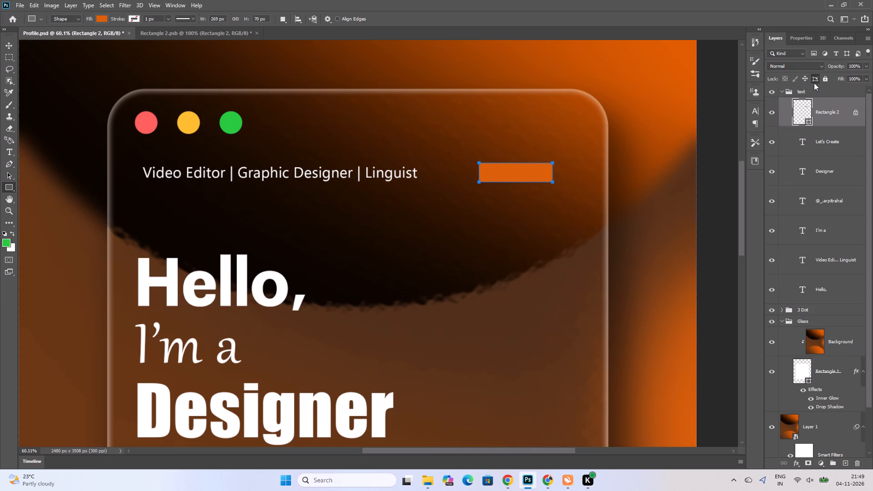
pyautogui.moveTo(823, 110); pyautogui.dragTo(823, 86)
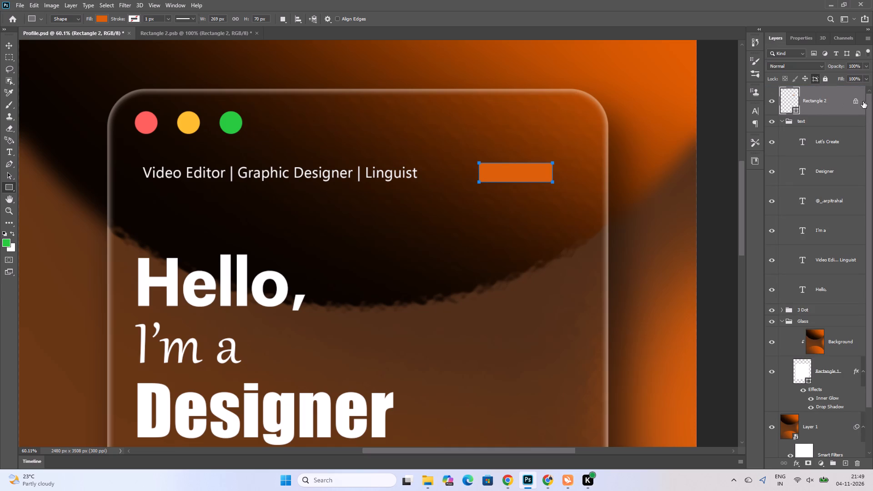
pyautogui.click(858, 101)
# Collapse the text and Glass layer groups.
pyautogui.click(785, 118)
pyautogui.click(783, 121)
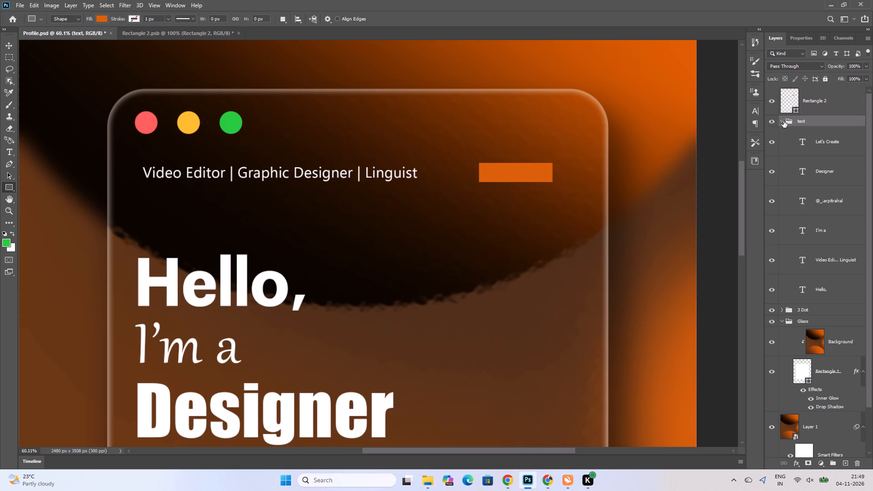
pyautogui.click(781, 145)
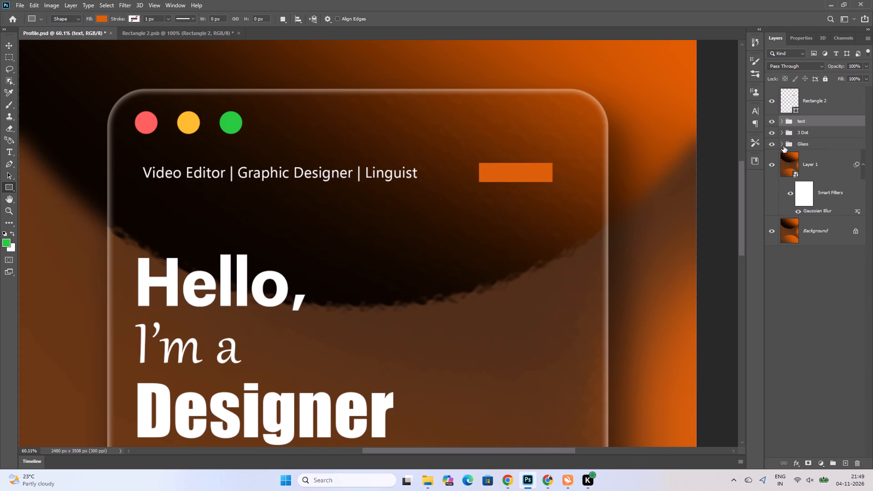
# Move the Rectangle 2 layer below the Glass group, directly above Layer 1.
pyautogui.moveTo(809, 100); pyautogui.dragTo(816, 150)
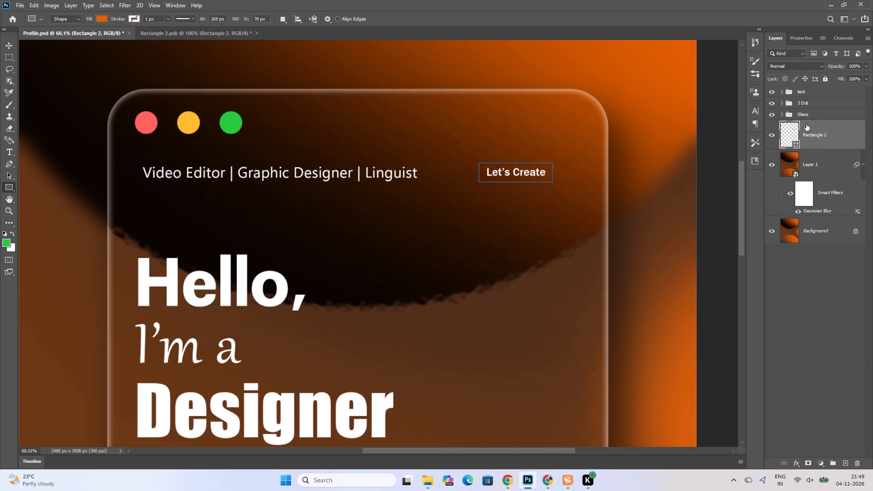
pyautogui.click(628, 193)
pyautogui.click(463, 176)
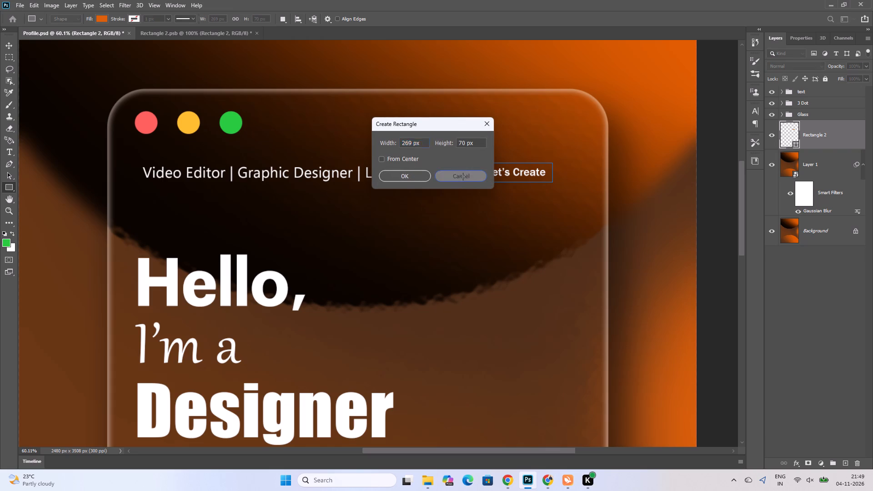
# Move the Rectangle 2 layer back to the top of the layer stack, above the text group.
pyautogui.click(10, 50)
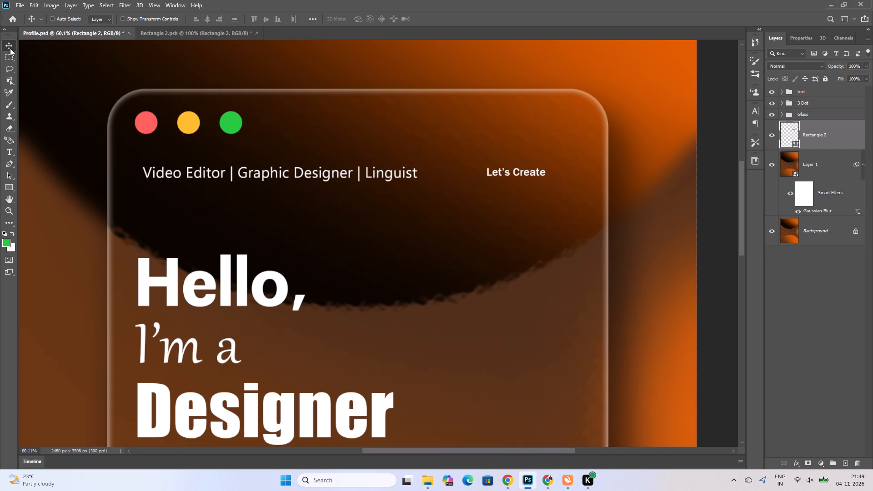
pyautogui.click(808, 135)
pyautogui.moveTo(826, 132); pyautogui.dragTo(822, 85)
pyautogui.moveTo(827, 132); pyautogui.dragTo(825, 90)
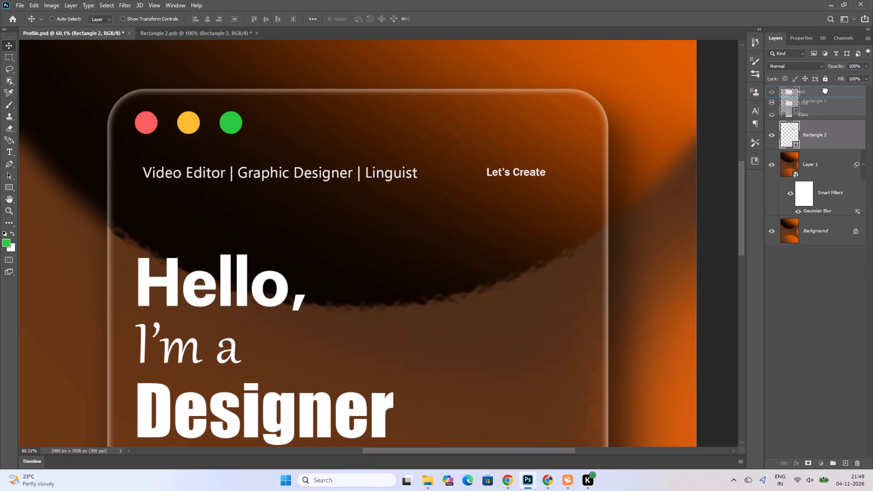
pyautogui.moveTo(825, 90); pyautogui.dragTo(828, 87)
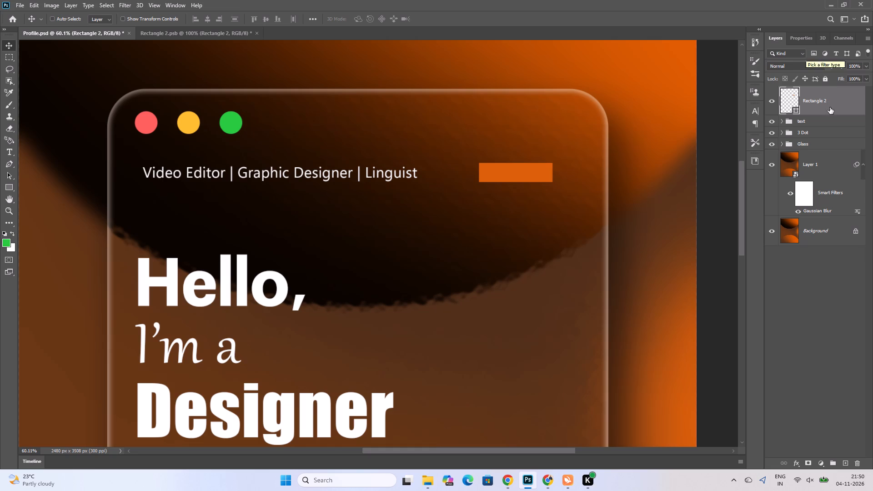
# In the layer style of Rectangle 2, enable a Stroke effect and lower the Fill Opacity to 0%.
pyautogui.rightClick(802, 103)
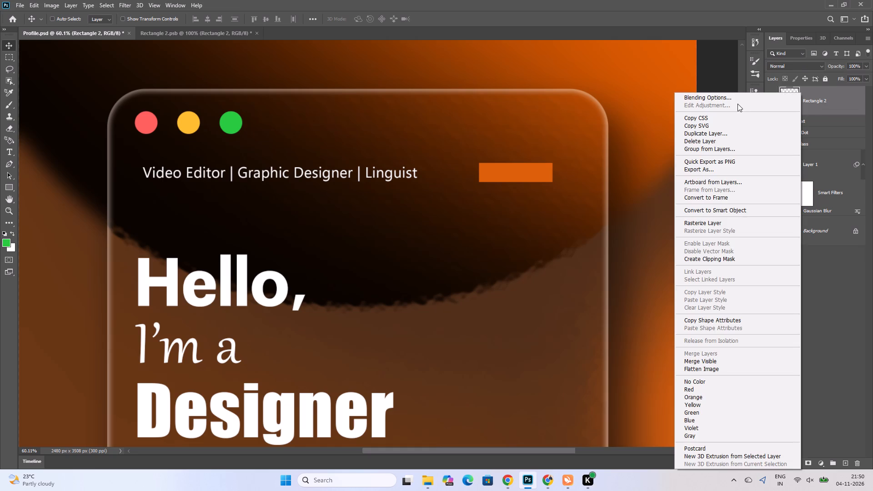
pyautogui.click(717, 96)
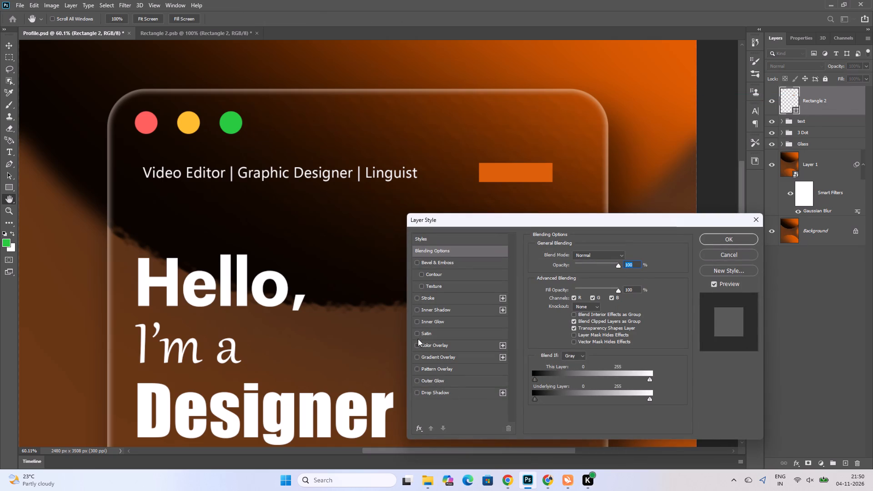
pyautogui.click(416, 297)
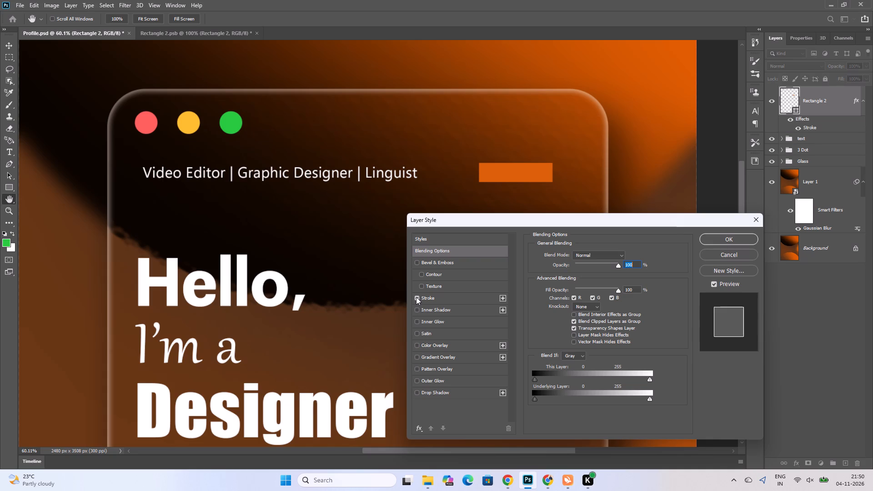
pyautogui.doubleClick(416, 297)
pyautogui.moveTo(617, 290); pyautogui.dragTo(547, 290)
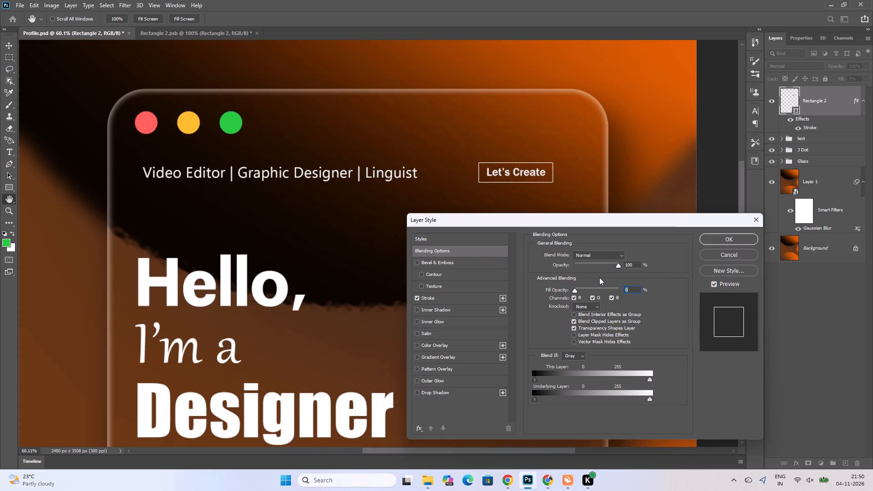
# Set the size of the rectangle's white stroke to 5 px and apply the layer style.
pyautogui.doubleClick(444, 299)
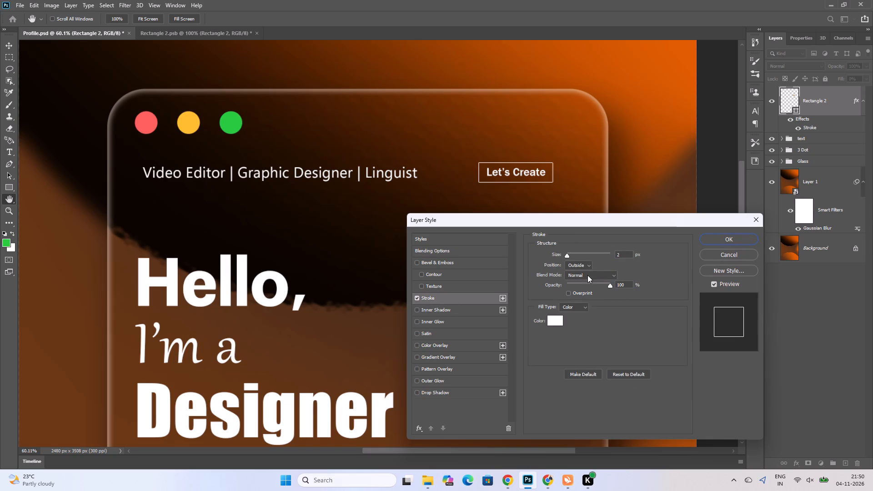
pyautogui.click(556, 318)
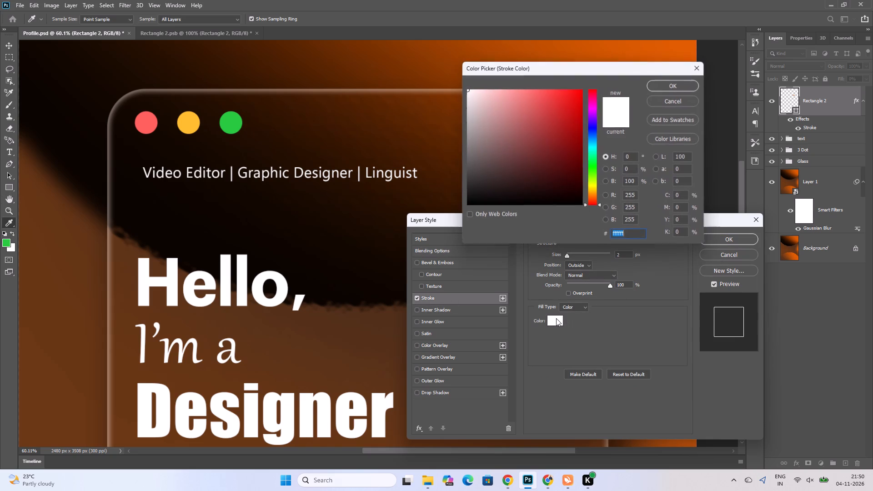
pyautogui.click(556, 318)
pyautogui.click(684, 80)
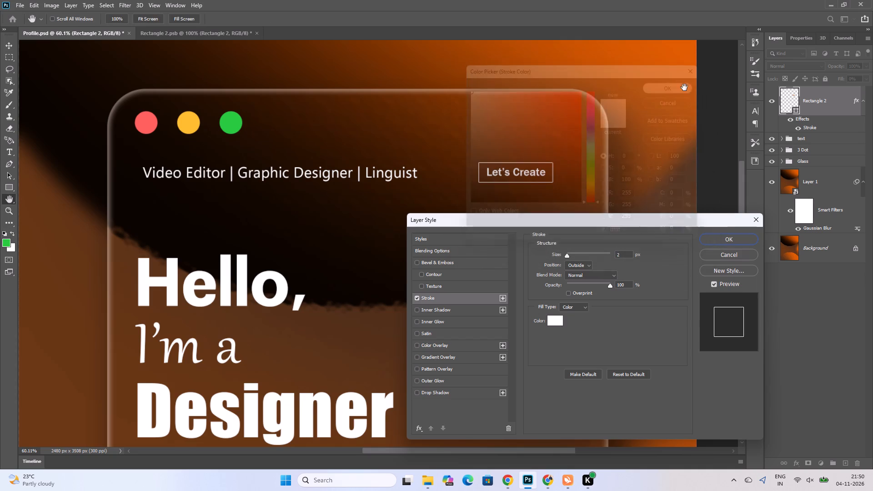
pyautogui.doubleClick(624, 256)
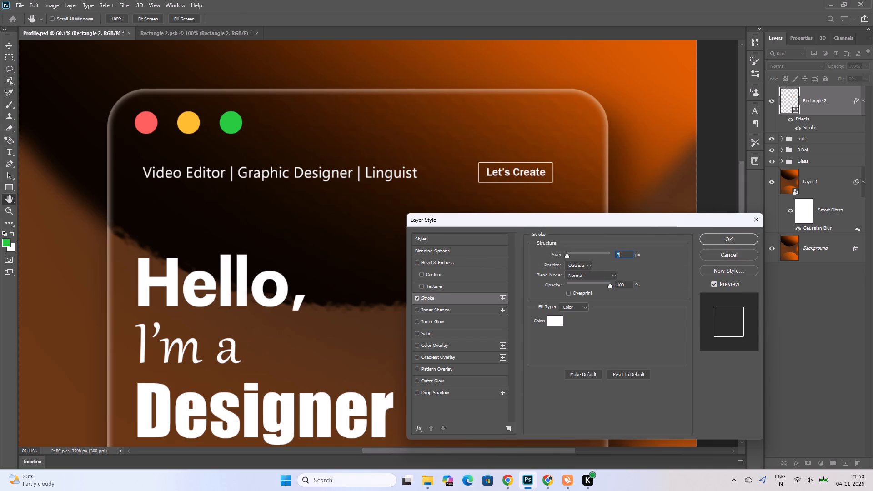
pyautogui.press('5')
pyautogui.press('Return')
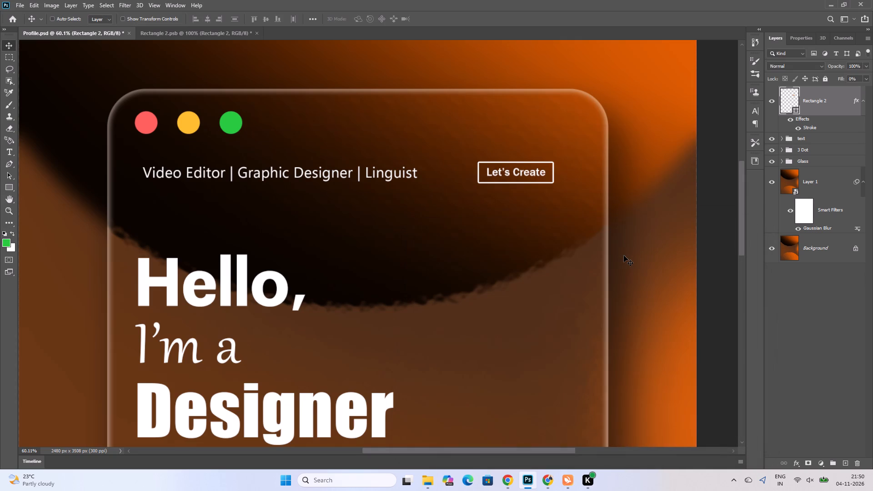
# Round all four corners of the outlined rectangle around "Let's Create" to a radius of about 20 px.
pyautogui.click(803, 41)
pyautogui.moveTo(772, 133); pyautogui.dragTo(776, 133)
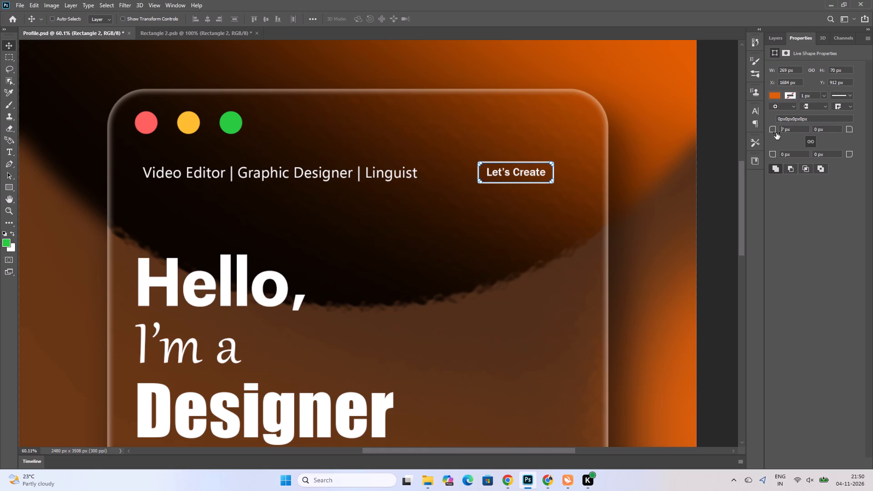
pyautogui.moveTo(776, 133); pyautogui.dragTo(781, 133)
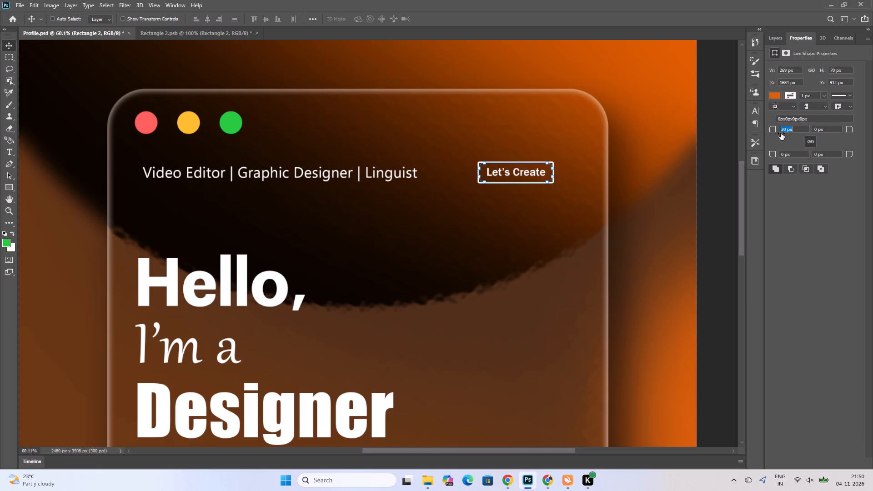
pyautogui.moveTo(781, 133); pyautogui.dragTo(782, 133)
pyautogui.click(779, 37)
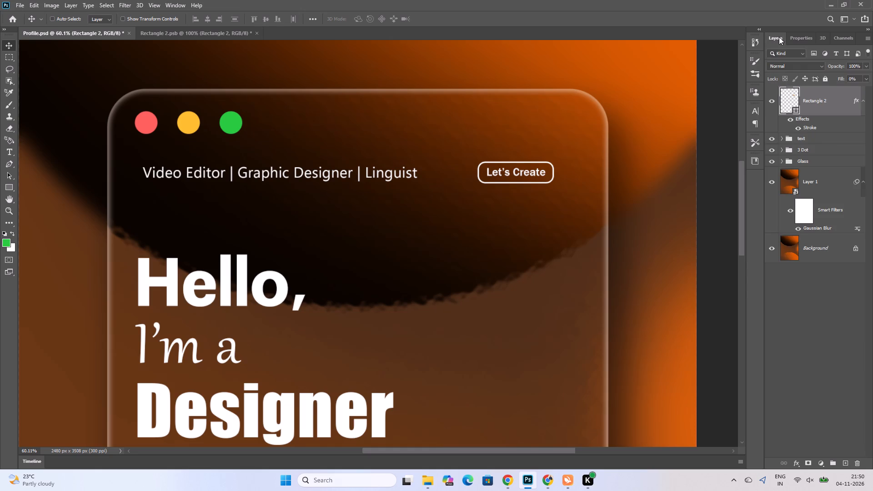
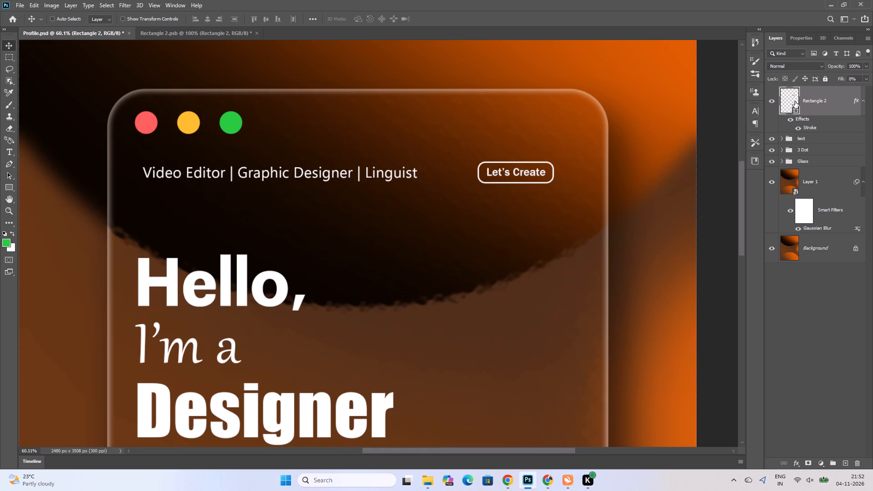
# Set the radius of all four corners of the outlined rectangle around "Let's Create" to 24 px.
pyautogui.click(805, 34)
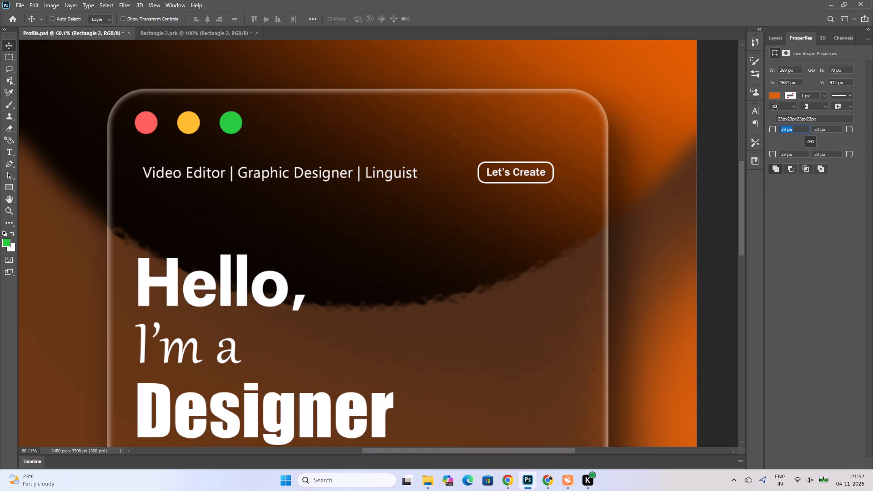
pyautogui.click(773, 132)
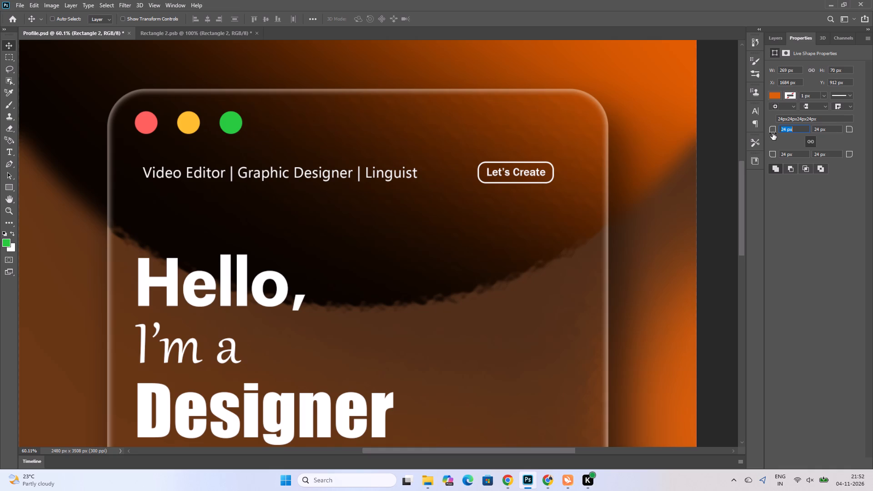
pyautogui.click(773, 133)
pyautogui.click(779, 144)
pyautogui.click(775, 132)
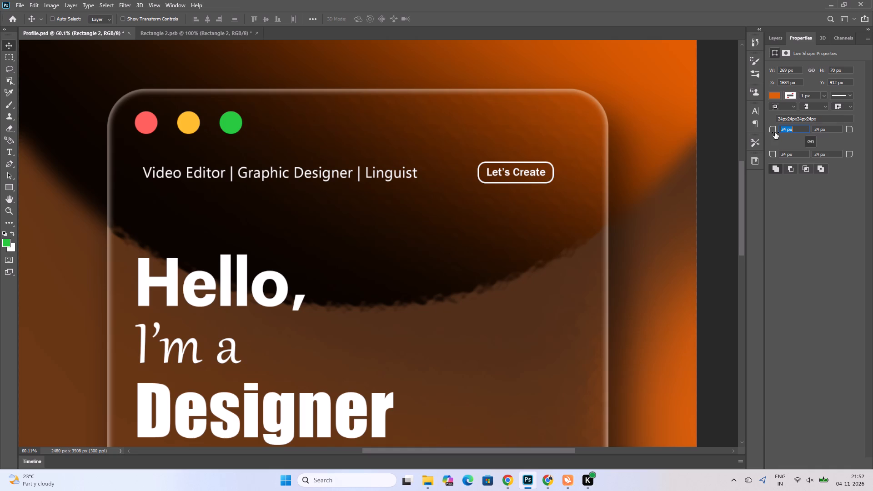
pyautogui.click(775, 134)
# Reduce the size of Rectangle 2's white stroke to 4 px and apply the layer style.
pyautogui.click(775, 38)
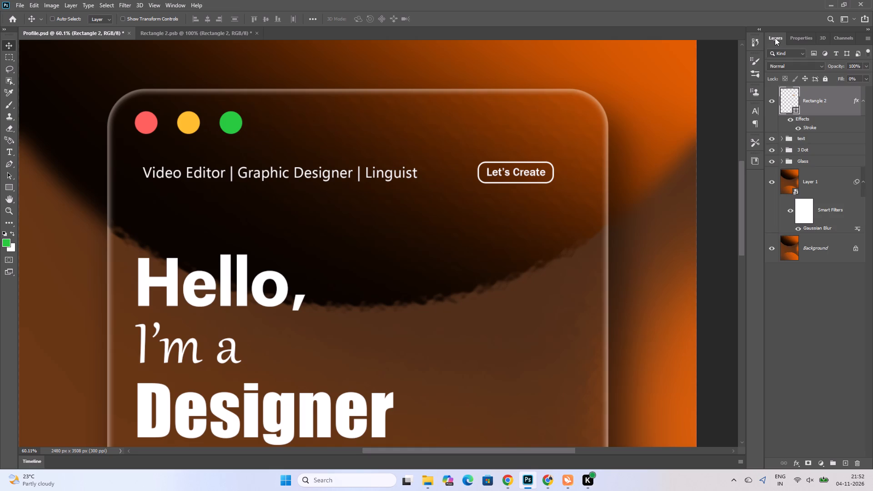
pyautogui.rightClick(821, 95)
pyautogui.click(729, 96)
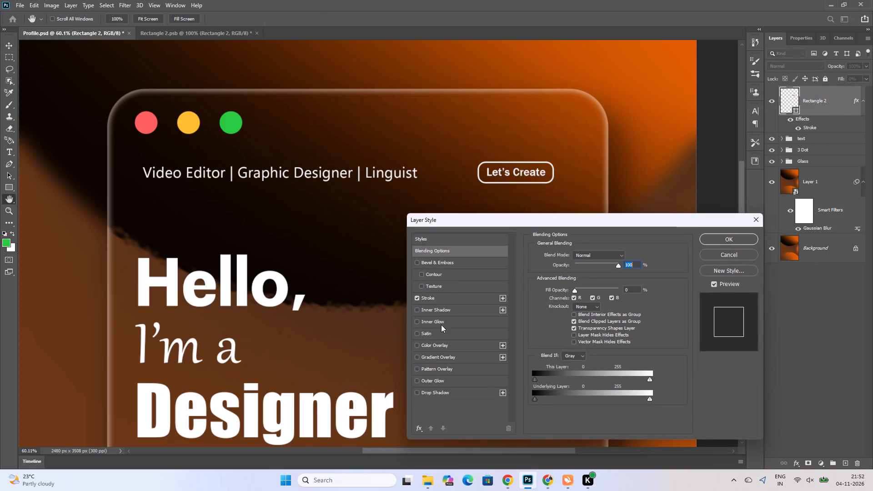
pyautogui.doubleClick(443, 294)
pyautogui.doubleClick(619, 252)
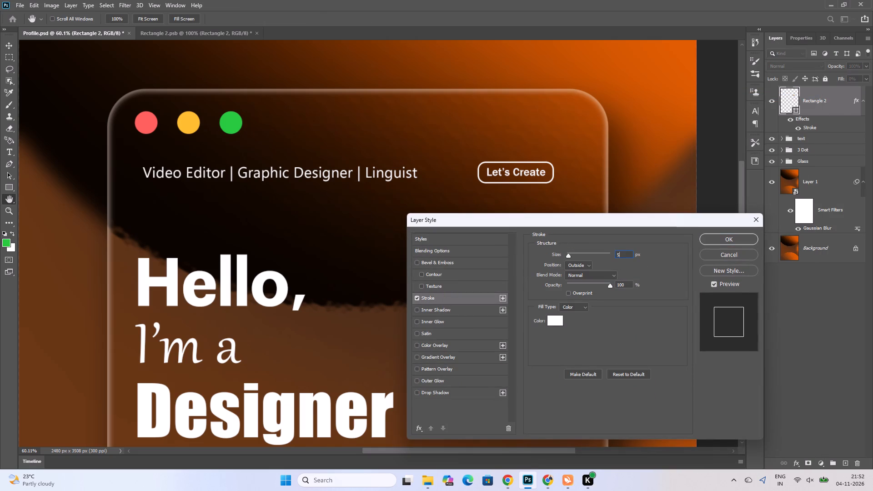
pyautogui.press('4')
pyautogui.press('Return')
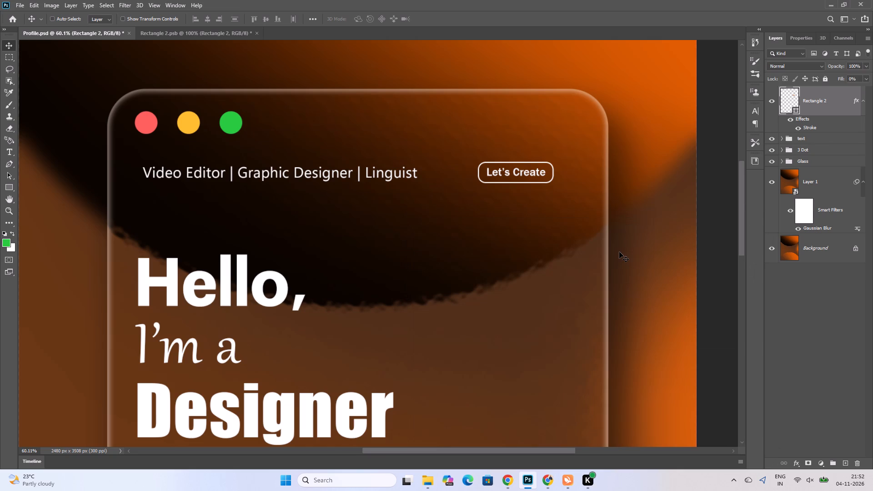
# Try different sizes for Rectangle 2's white stroke, settle on 3 px and apply the layer style.
pyautogui.rightClick(823, 98)
pyautogui.click(743, 99)
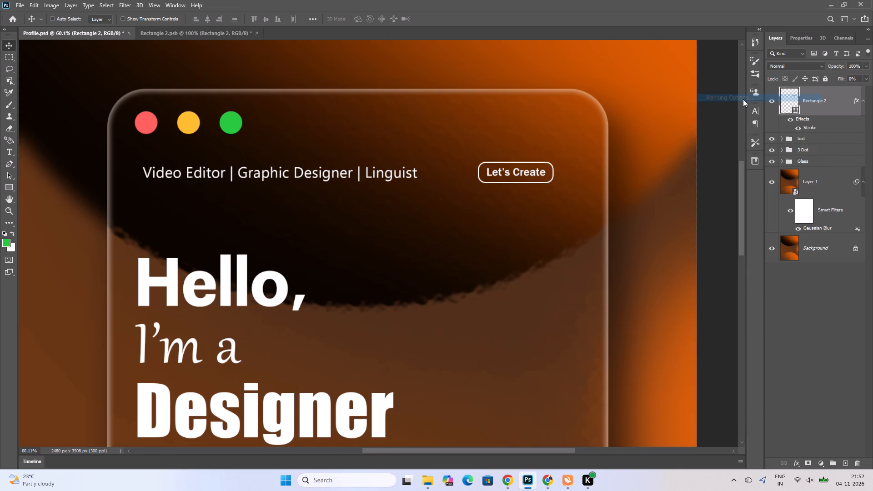
pyautogui.doubleClick(447, 300)
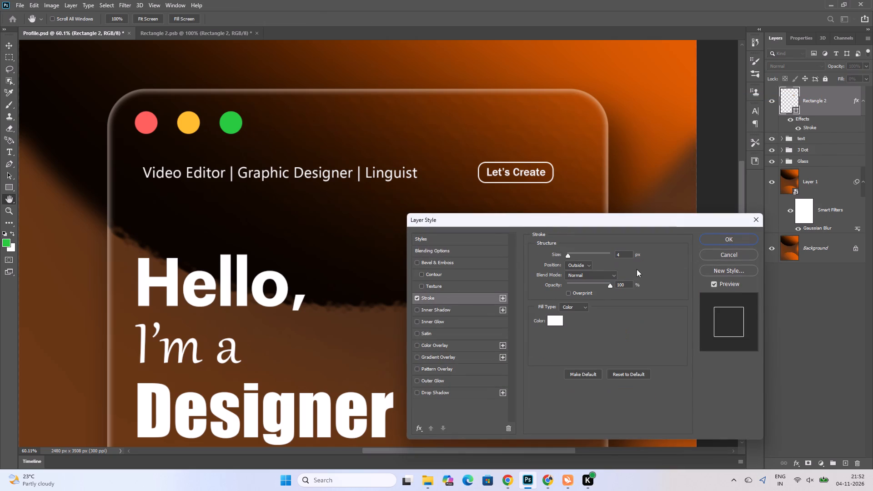
pyautogui.moveTo(555, 257); pyautogui.dragTo(540, 259)
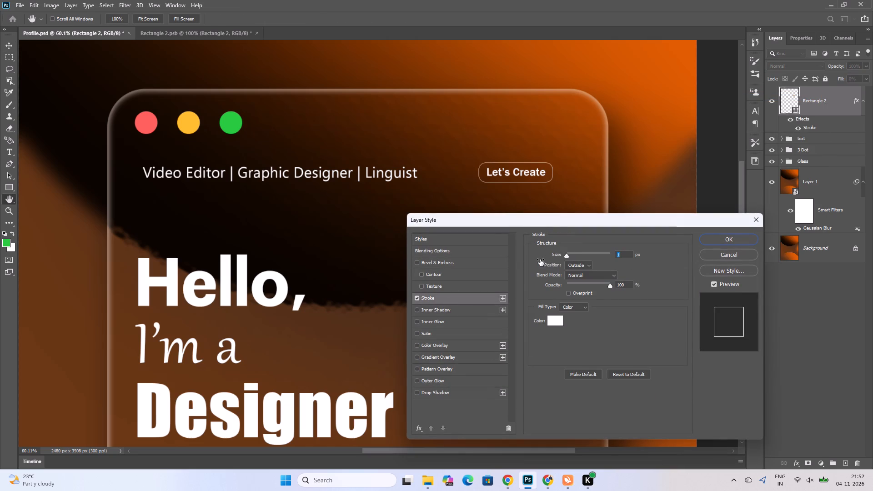
pyautogui.moveTo(540, 259); pyautogui.dragTo(536, 262)
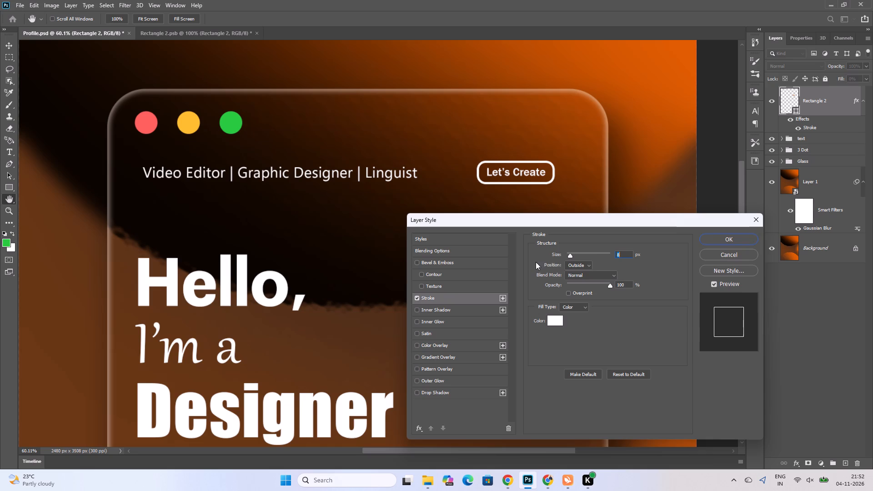
pyautogui.click(557, 255)
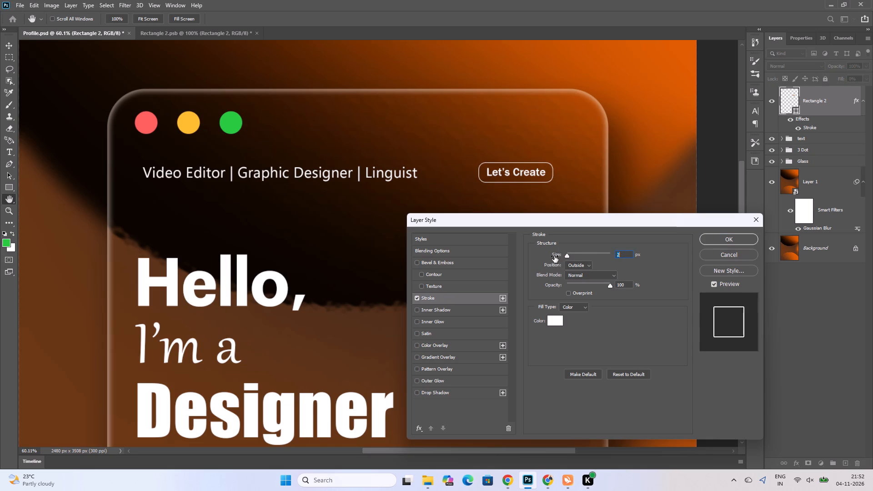
pyautogui.press('3')
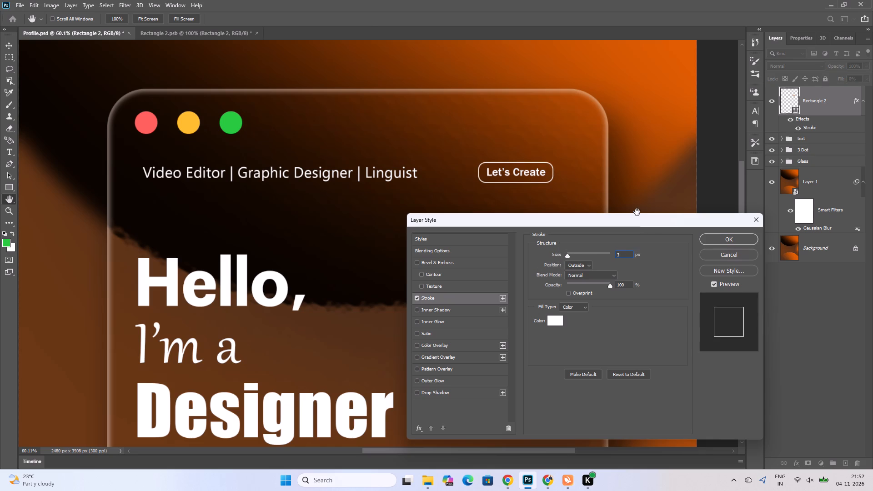
pyautogui.press('Return')
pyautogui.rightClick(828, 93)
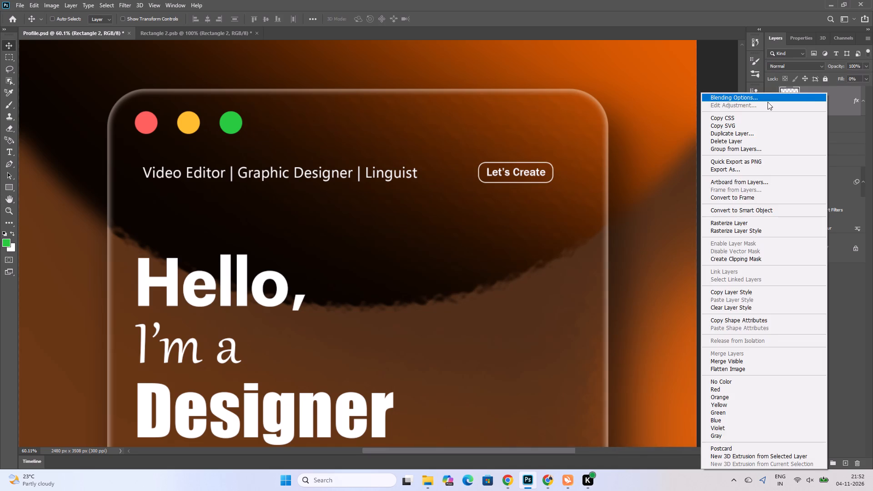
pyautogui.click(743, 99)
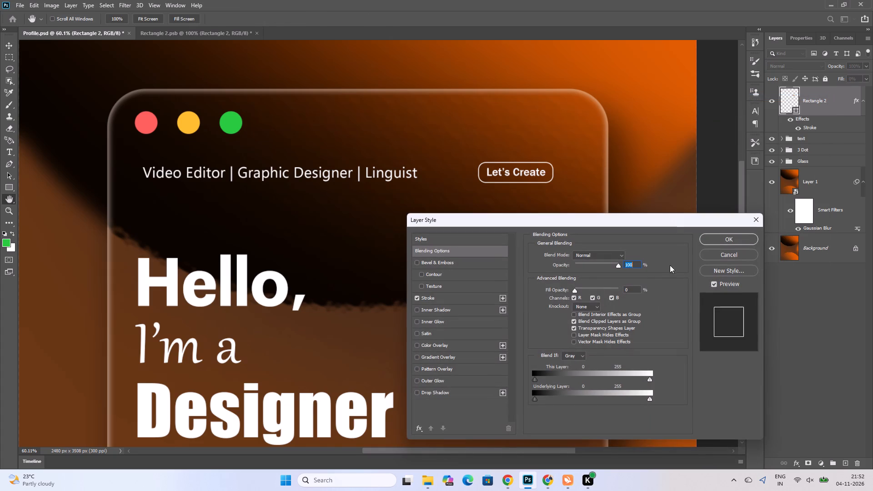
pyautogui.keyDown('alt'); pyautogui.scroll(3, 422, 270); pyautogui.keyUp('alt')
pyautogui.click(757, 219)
# Examine the outline and text of the "Let's Create" button up close.
pyautogui.keyDown('alt'); pyautogui.scroll(4, 583, 189); pyautogui.keyUp('alt')
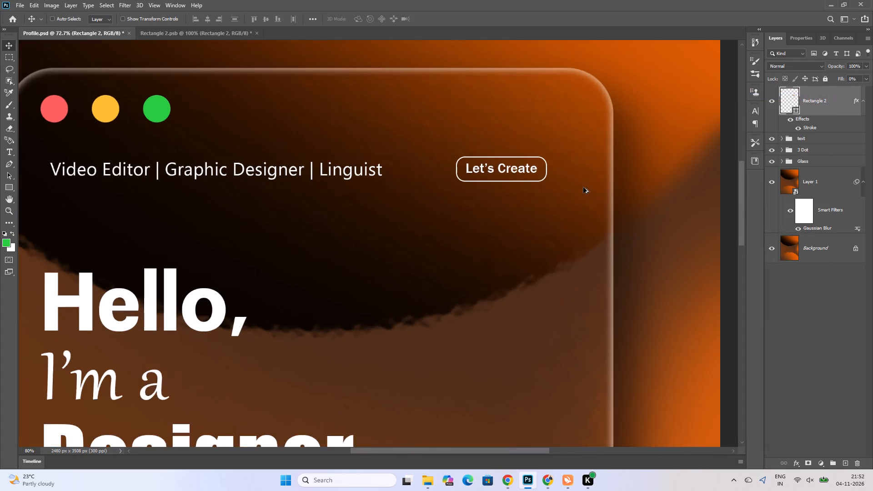
pyautogui.keyDown('alt'); pyautogui.scroll(3, 532, 172); pyautogui.keyUp('alt')
pyautogui.keyDown('alt'); pyautogui.scroll(7, 374, 70); pyautogui.keyUp('alt')
pyautogui.scroll(2, 707, 167)
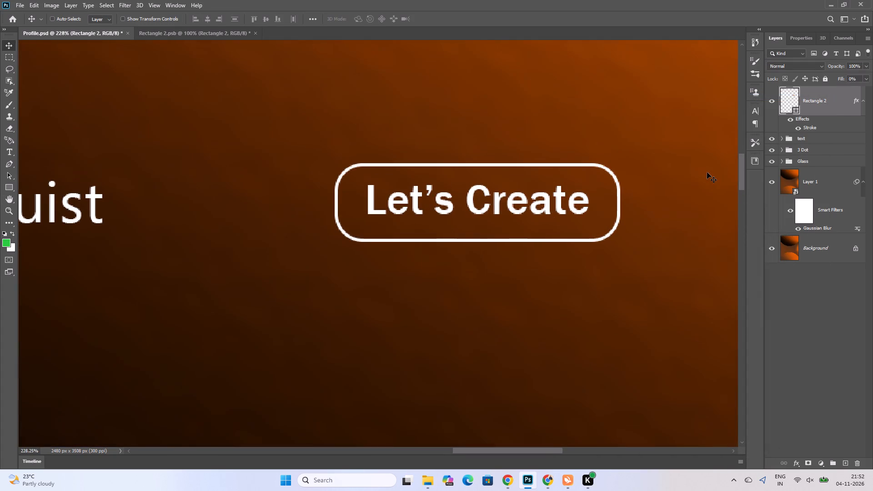
pyautogui.keyDown('ctrl'); pyautogui.scroll(3, 708, 176); pyautogui.keyUp('ctrl')
pyautogui.keyDown('ctrl'); pyautogui.scroll(-20, 704, 177); pyautogui.keyUp('ctrl')
pyautogui.keyDown('ctrl'); pyautogui.scroll(3, 614, 230); pyautogui.keyUp('ctrl')
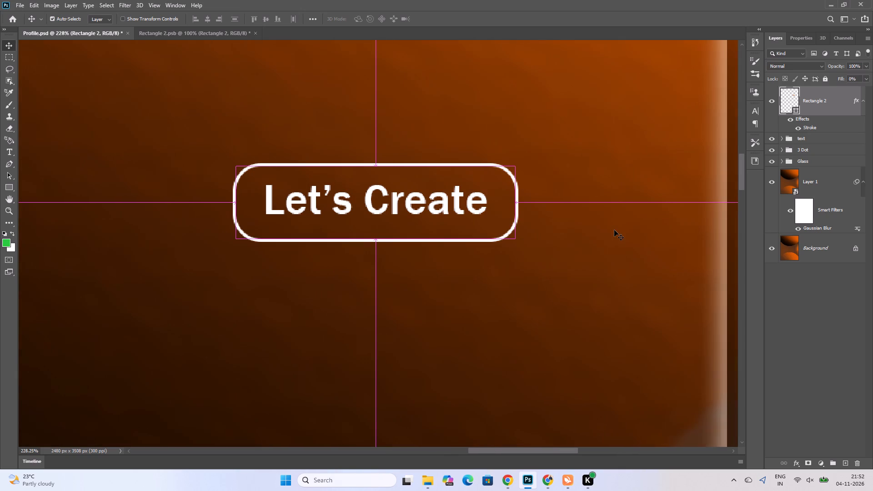
pyautogui.keyDown('alt'); pyautogui.scroll(-4, 611, 236); pyautogui.keyUp('alt')
pyautogui.keyDown('alt'); pyautogui.scroll(1, 611, 237); pyautogui.keyUp('alt')
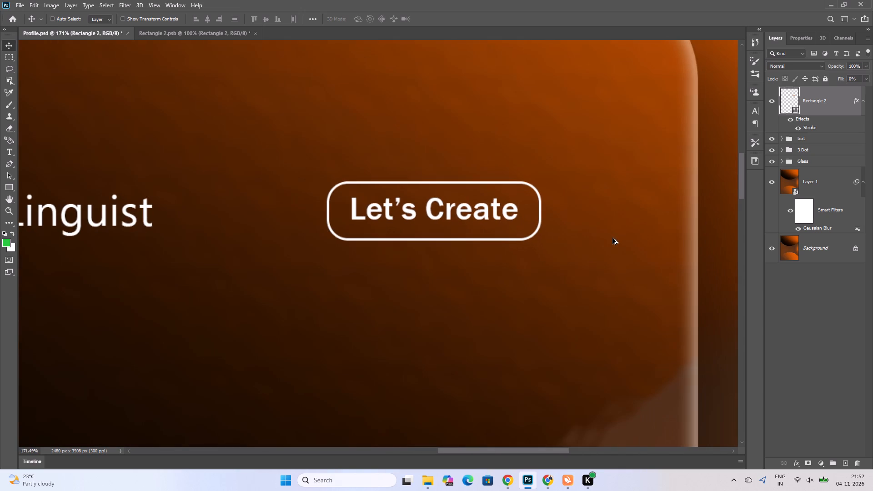
pyautogui.scroll(4, 636, 242)
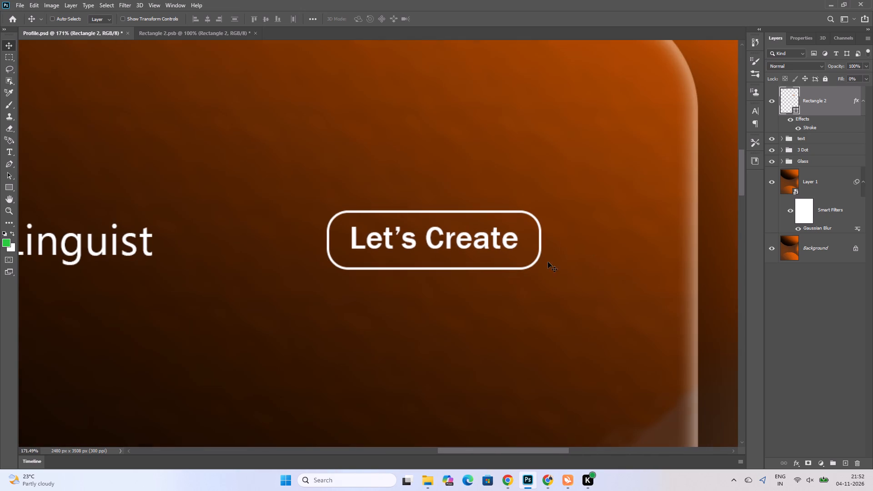
# Enable a Bevel & Emboss effect in Rectangle 2's layer style, using the Stroke Emboss style.
pyautogui.rightClick(815, 104)
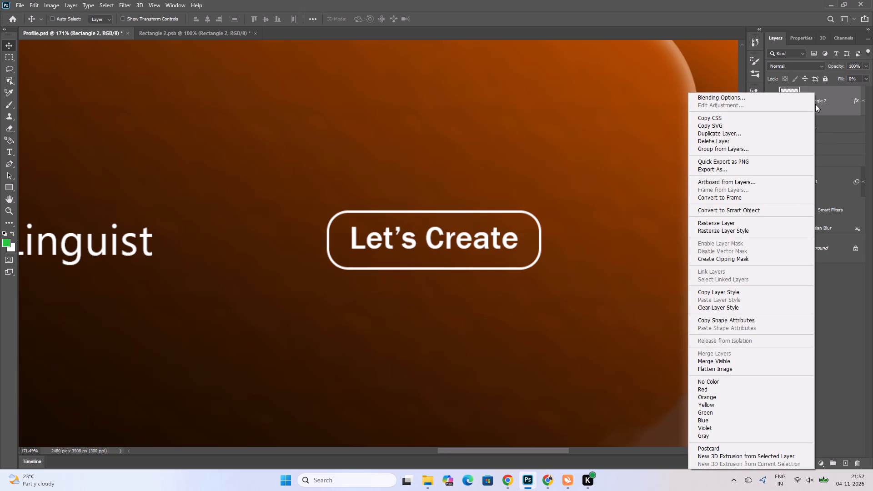
pyautogui.click(722, 92)
pyautogui.click(722, 98)
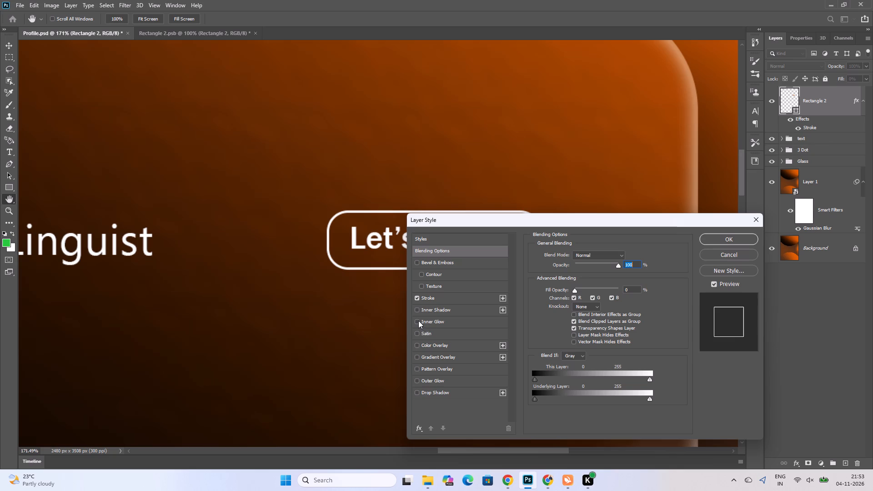
pyautogui.click(417, 264)
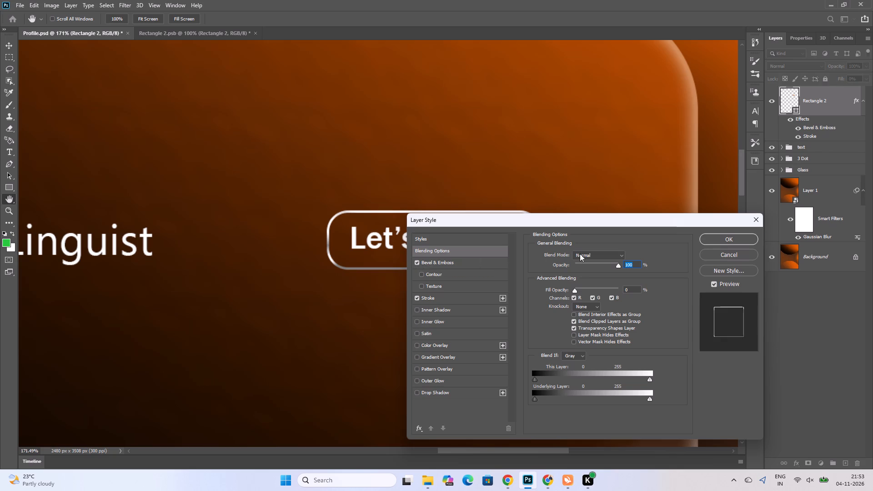
pyautogui.doubleClick(438, 264)
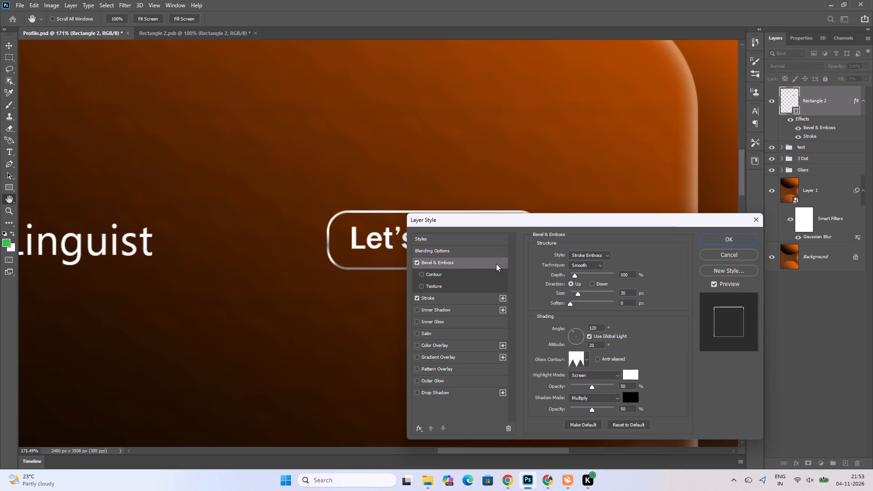
pyautogui.click(597, 252)
pyautogui.click(590, 289)
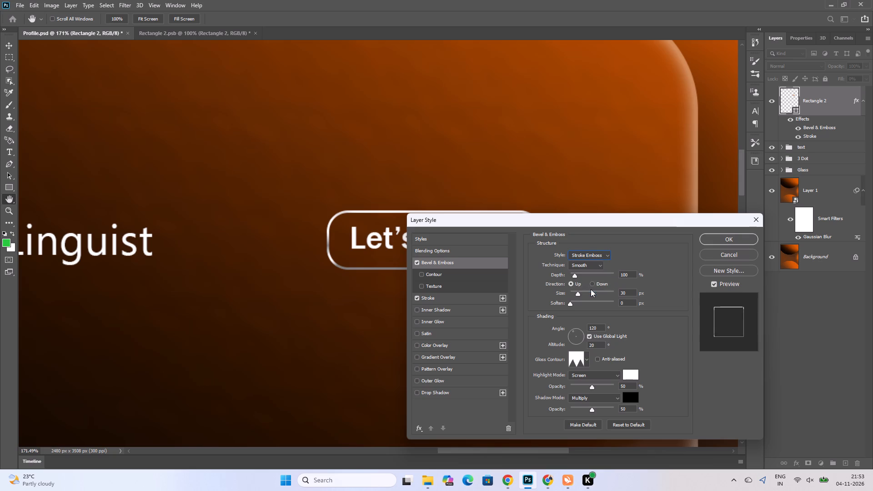
# Keep the bevel's Smooth technique and Up direction, and set its depth to 105%.
pyautogui.click(594, 264)
pyautogui.click(594, 264)
pyautogui.moveTo(556, 276); pyautogui.dragTo(540, 276)
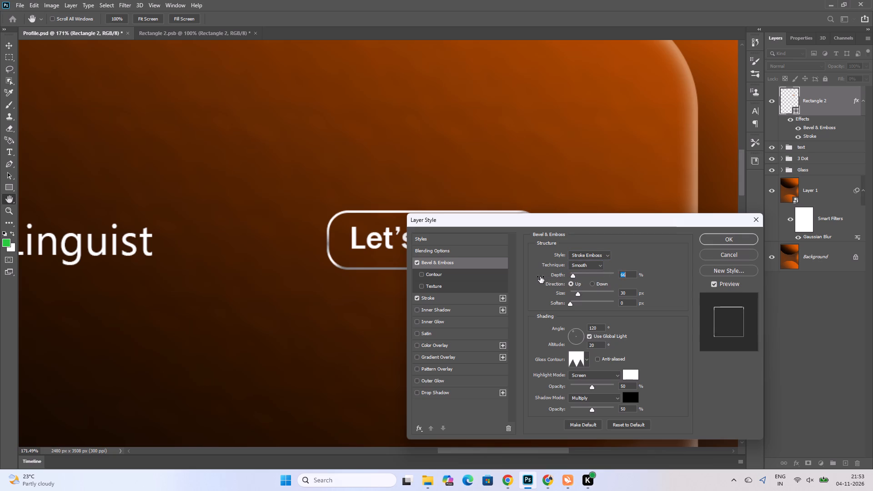
pyautogui.moveTo(540, 276); pyautogui.dragTo(558, 280)
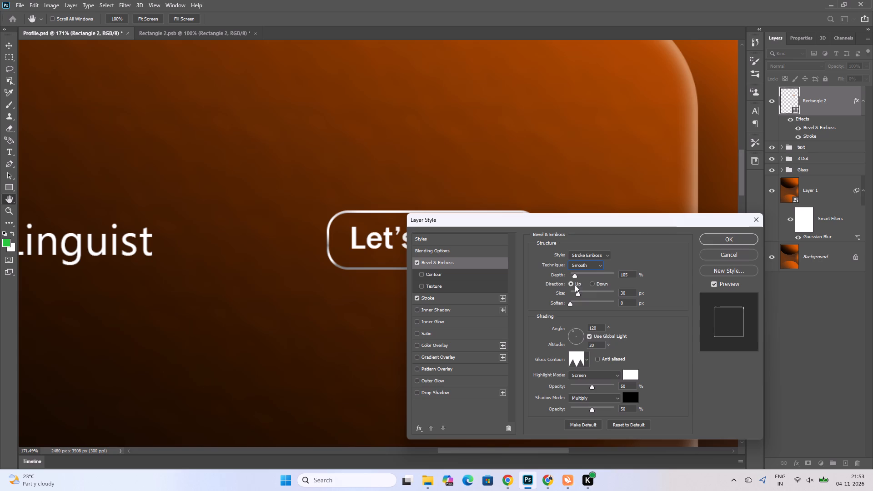
pyautogui.click(570, 284)
# With the whole button uncovered for preview, increase the Bevel & Emboss size to about 68 px.
pyautogui.moveTo(608, 223); pyautogui.dragTo(739, 283)
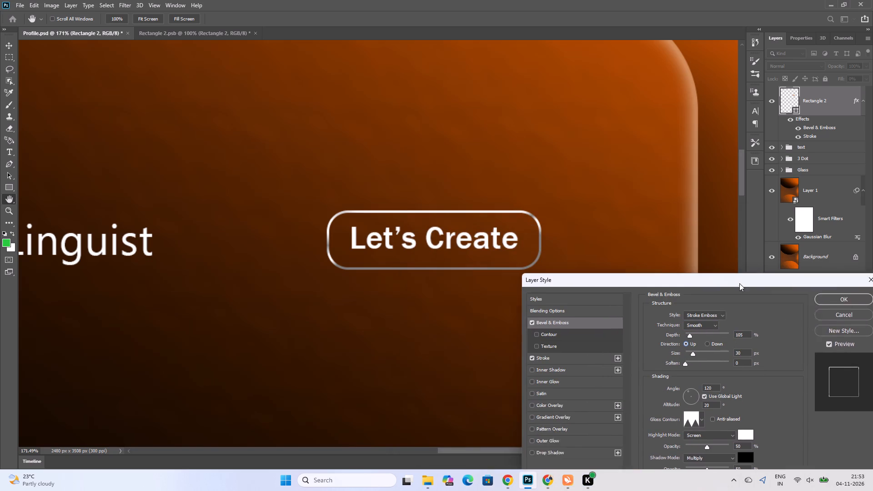
pyautogui.moveTo(739, 283); pyautogui.dragTo(746, 283)
pyautogui.moveTo(701, 354); pyautogui.dragTo(705, 352)
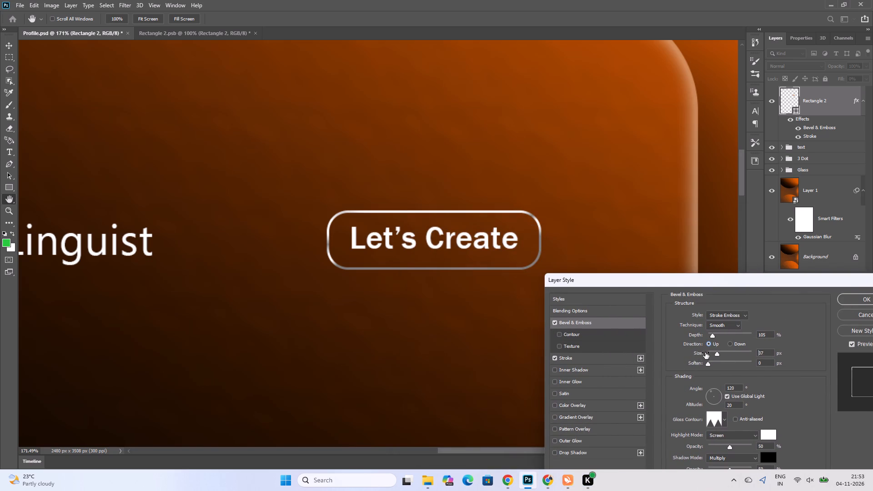
pyautogui.moveTo(705, 352); pyautogui.dragTo(709, 352)
pyautogui.click(699, 353)
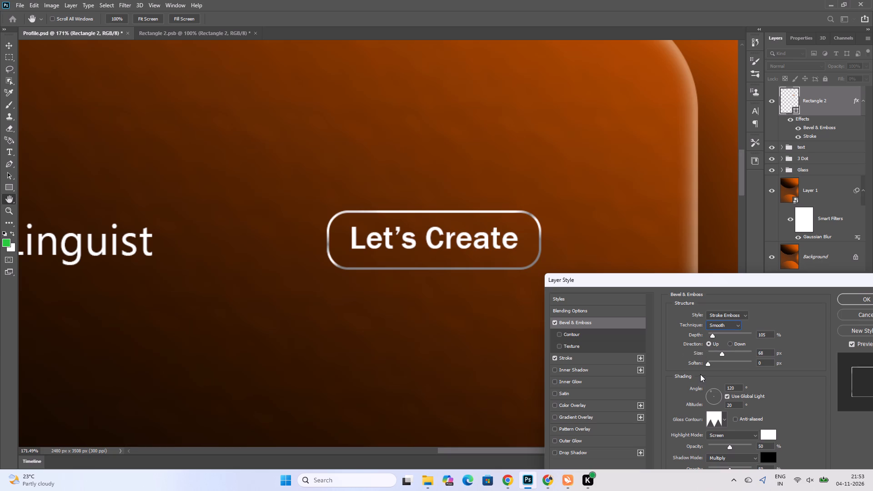
# Keep the bevel's double-peaked gloss contour, set its shading angle to 120°, and apply the layer style.
pyautogui.scroll(-1, 733, 408)
pyautogui.click(725, 422)
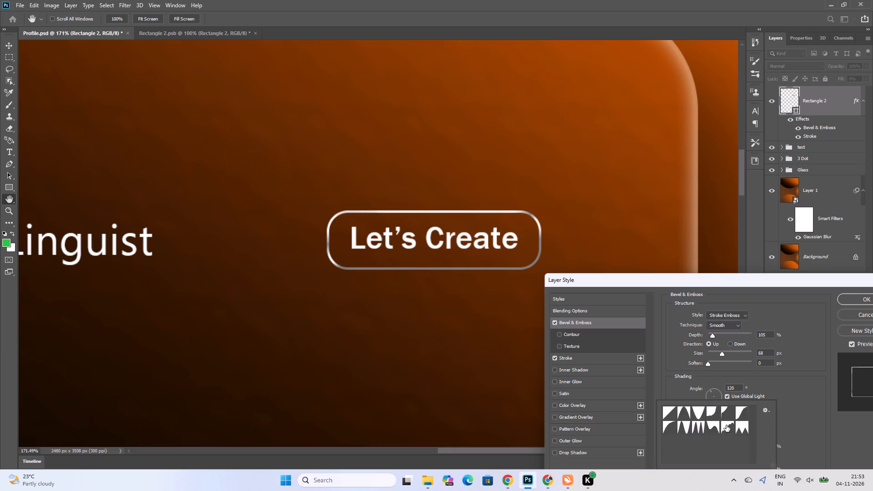
pyautogui.click(739, 426)
pyautogui.click(781, 383)
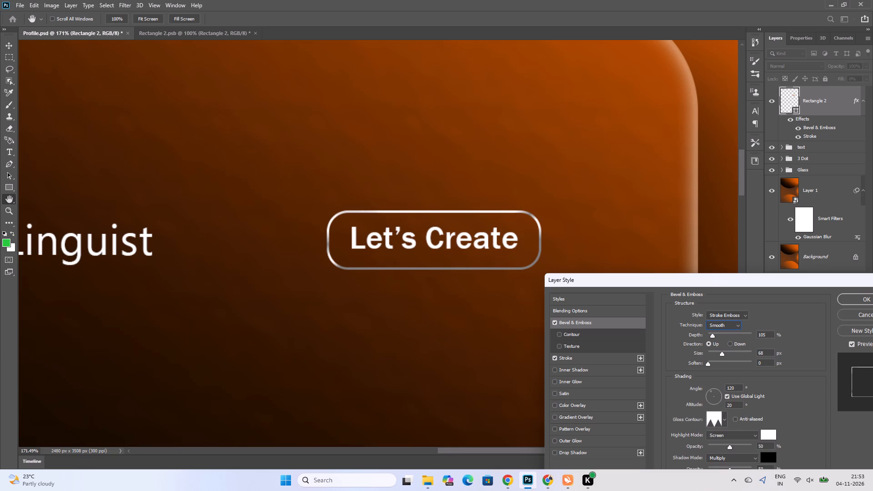
pyautogui.tripleClick(735, 389)
pyautogui.click(735, 389)
pyautogui.write('120')
pyautogui.press('Return')
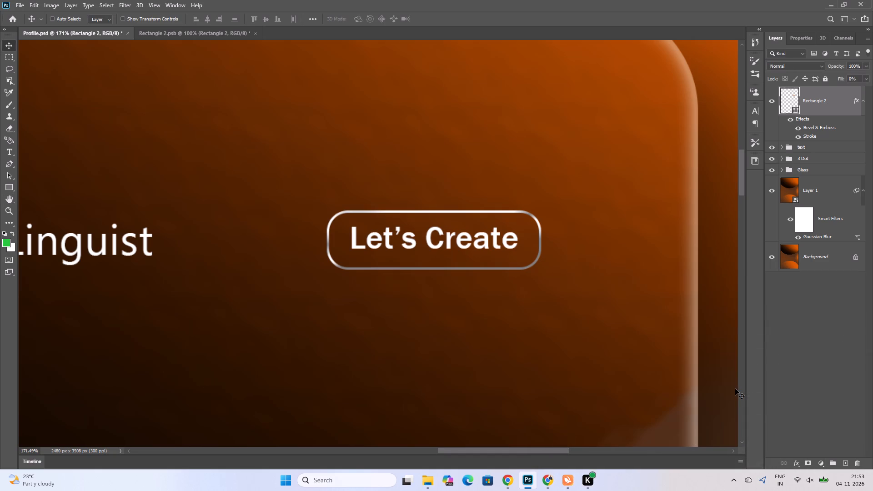
# Enable an Inner Glow effect in Rectangle 2's layer style, keeping the whole button uncovered for preview.
pyautogui.rightClick(805, 102)
pyautogui.click(706, 97)
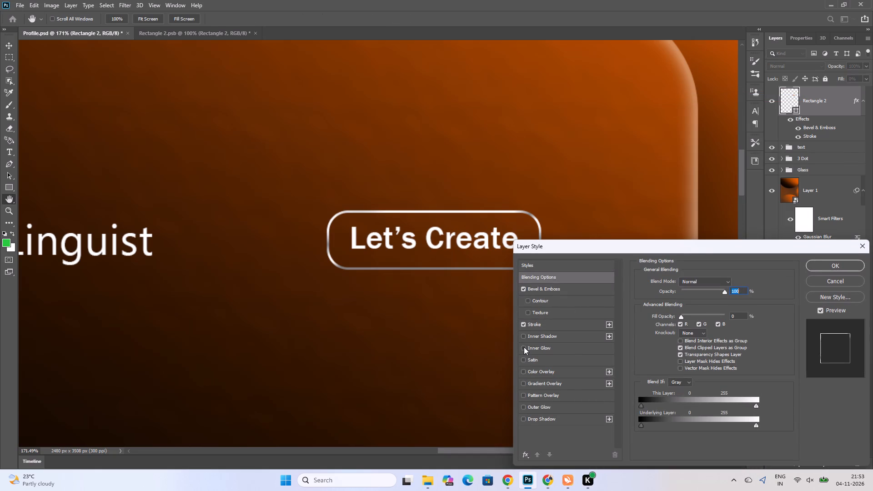
pyautogui.click(523, 347)
pyautogui.doubleClick(550, 347)
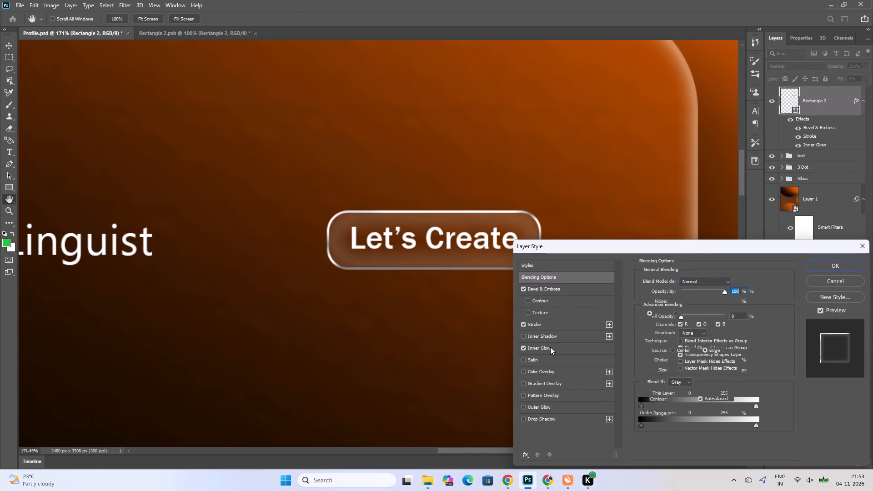
pyautogui.keyDown('alt'); pyautogui.scroll(-3, 557, 312); pyautogui.keyUp('alt')
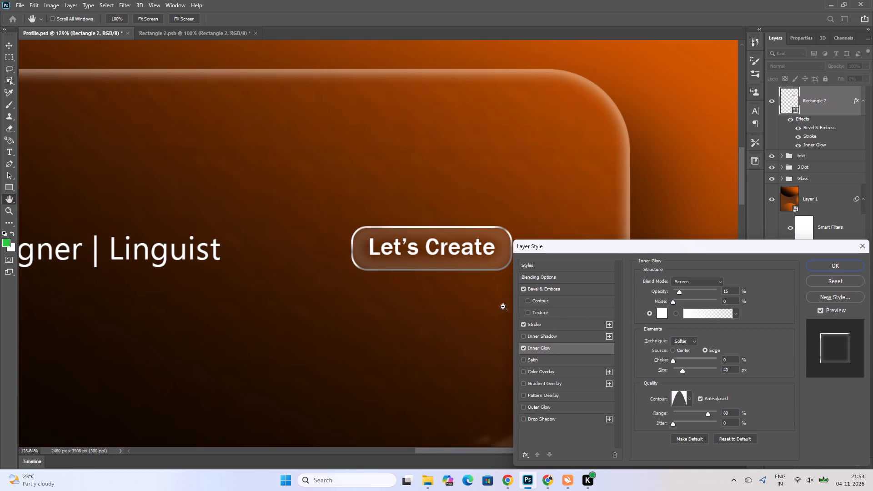
pyautogui.keyDown('alt'); pyautogui.scroll(4, 509, 302); pyautogui.keyUp('alt')
pyautogui.moveTo(658, 245); pyautogui.dragTo(681, 160)
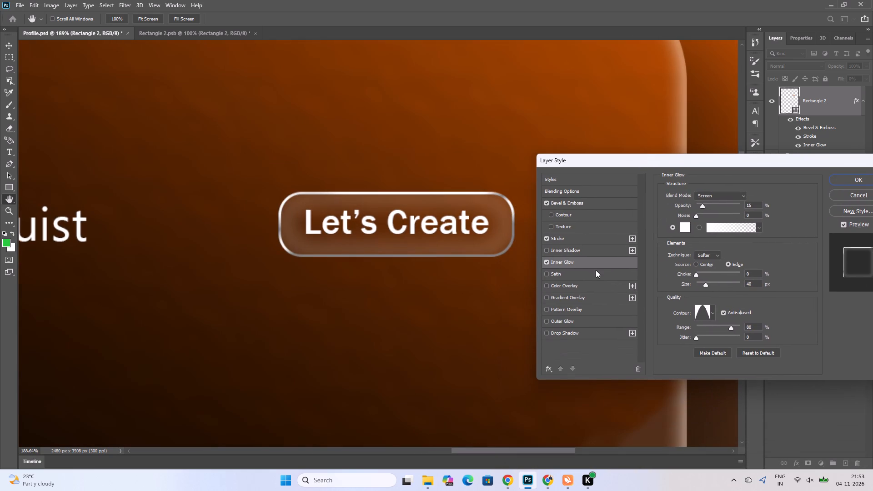
pyautogui.doubleClick(584, 260)
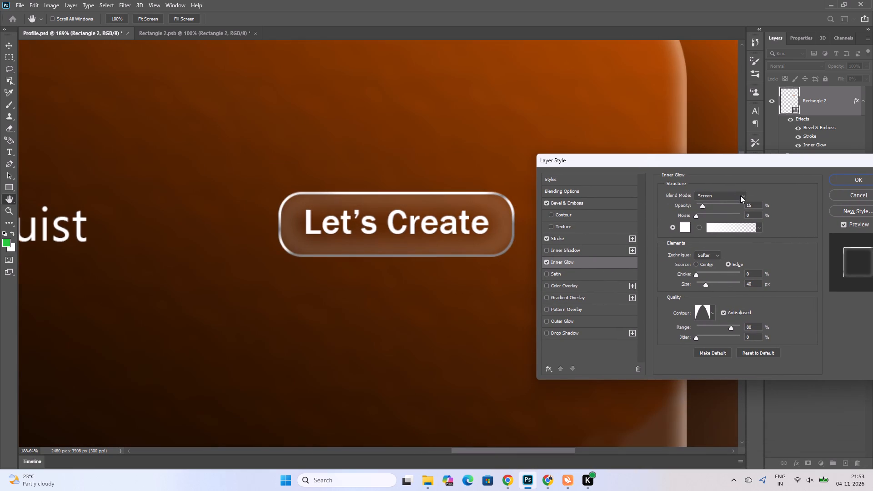
# Keep the inner glow white in Screen blend mode and set its opacity to 12%.
pyautogui.click(740, 195)
pyautogui.click(715, 203)
pyautogui.click(725, 196)
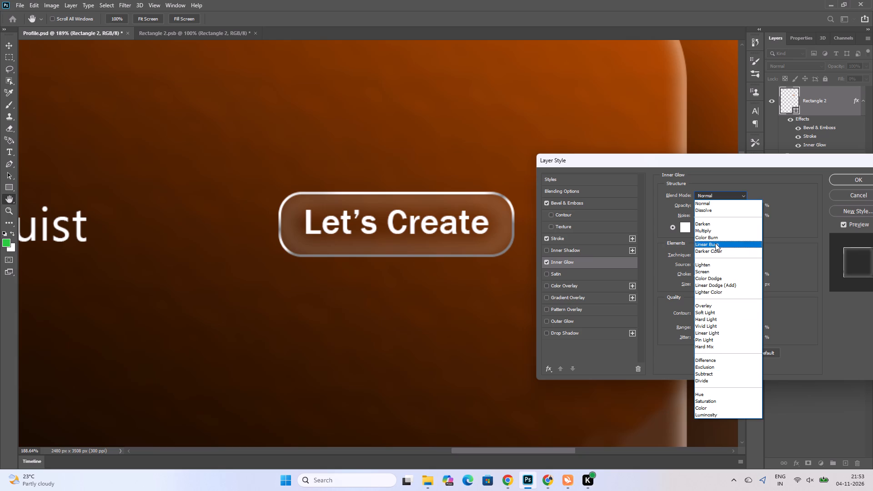
pyautogui.click(717, 273)
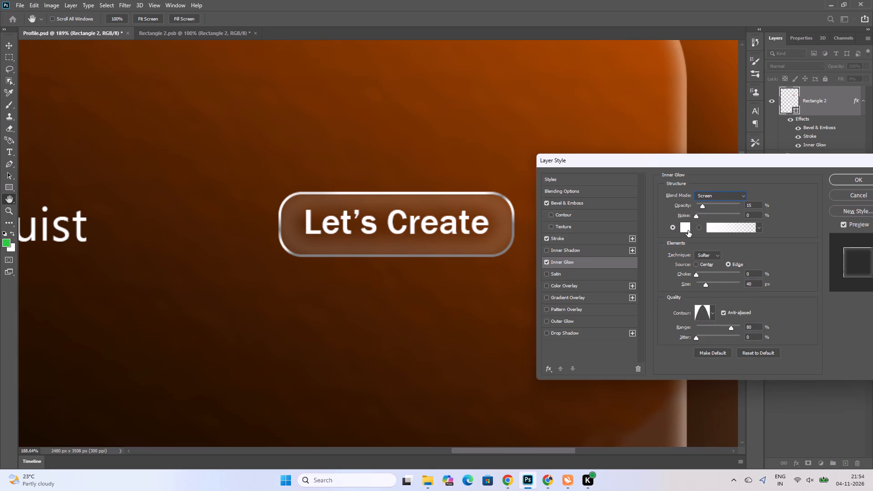
pyautogui.click(680, 208)
pyautogui.doubleClick(755, 205)
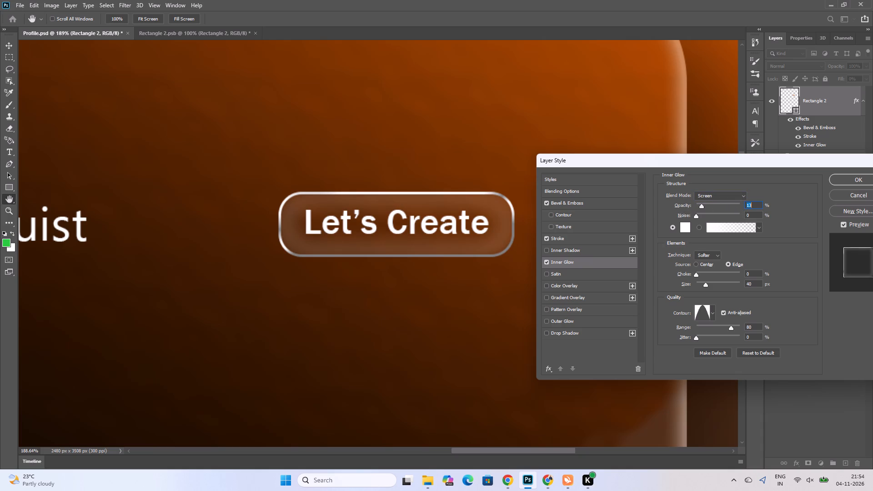
pyautogui.write('12')
pyautogui.doubleClick(685, 228)
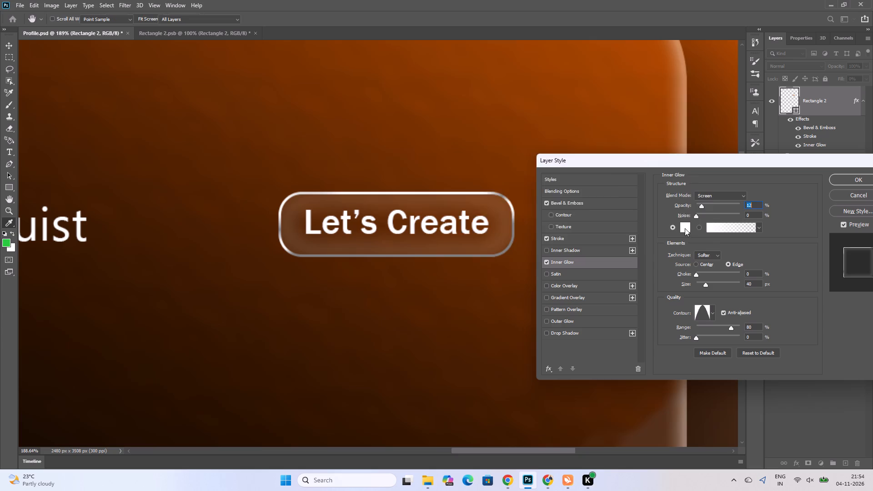
pyautogui.click(678, 85)
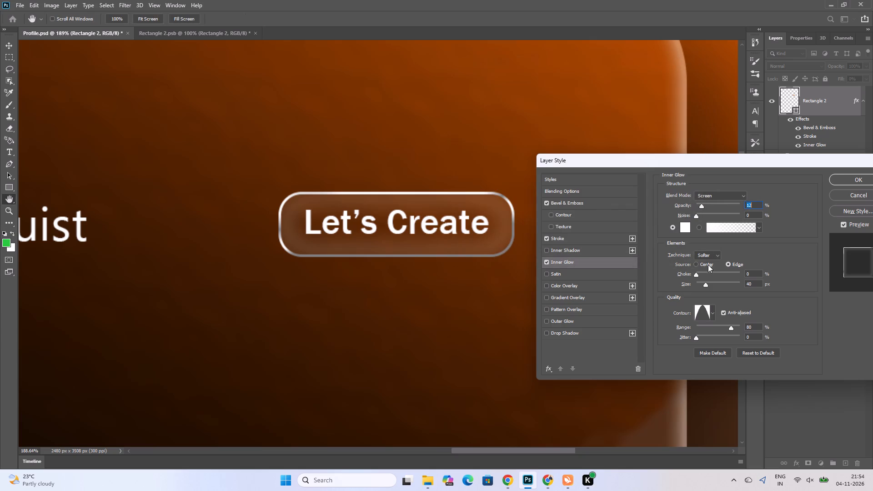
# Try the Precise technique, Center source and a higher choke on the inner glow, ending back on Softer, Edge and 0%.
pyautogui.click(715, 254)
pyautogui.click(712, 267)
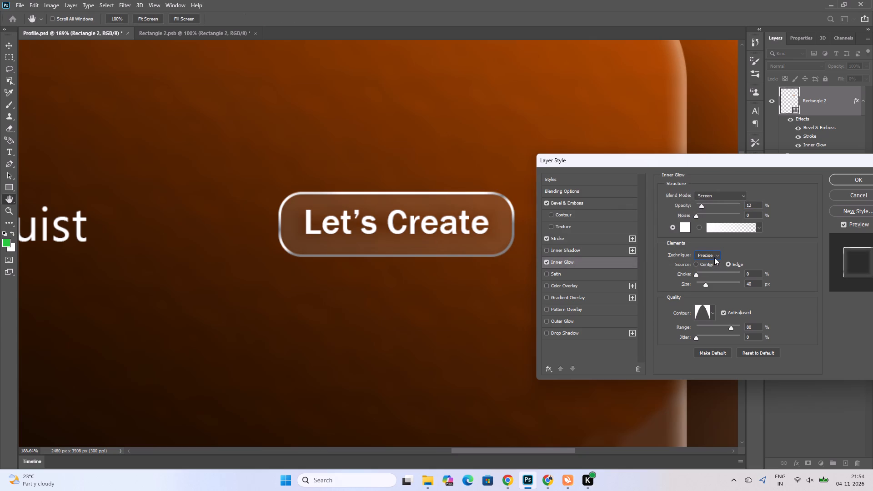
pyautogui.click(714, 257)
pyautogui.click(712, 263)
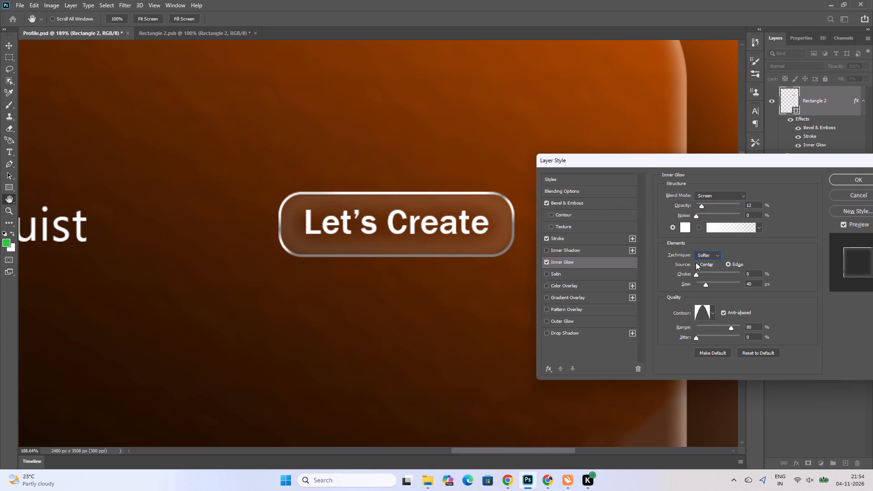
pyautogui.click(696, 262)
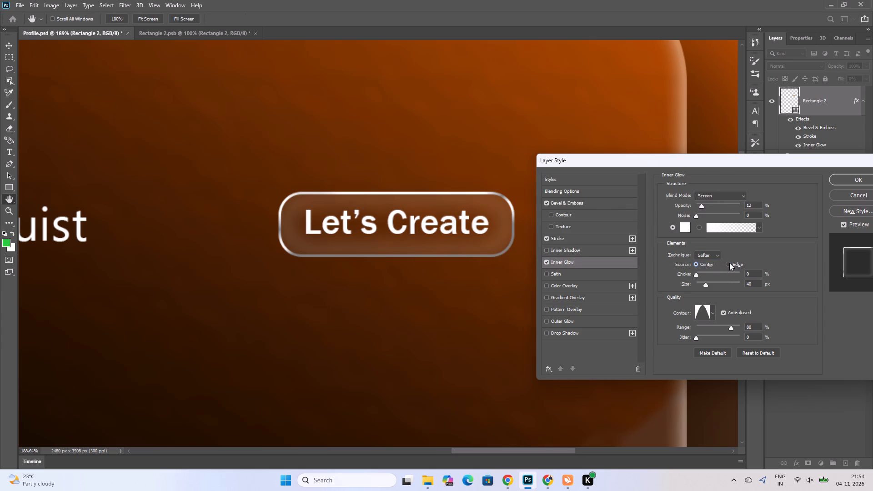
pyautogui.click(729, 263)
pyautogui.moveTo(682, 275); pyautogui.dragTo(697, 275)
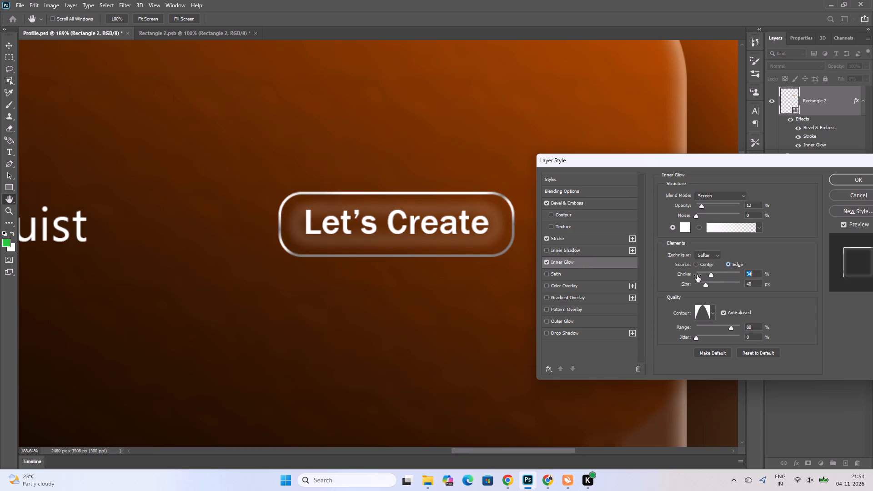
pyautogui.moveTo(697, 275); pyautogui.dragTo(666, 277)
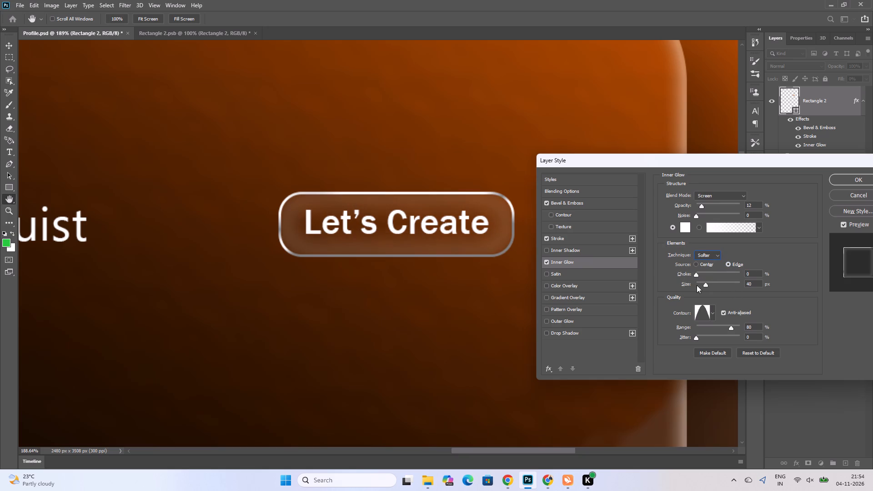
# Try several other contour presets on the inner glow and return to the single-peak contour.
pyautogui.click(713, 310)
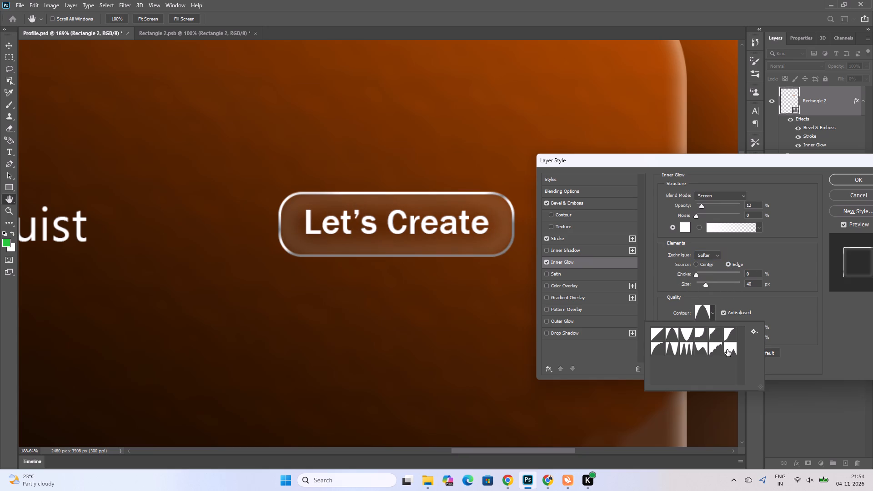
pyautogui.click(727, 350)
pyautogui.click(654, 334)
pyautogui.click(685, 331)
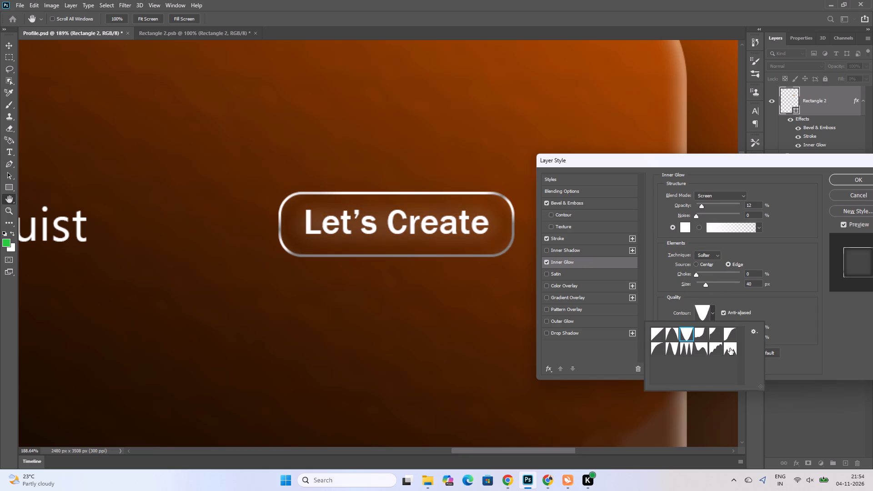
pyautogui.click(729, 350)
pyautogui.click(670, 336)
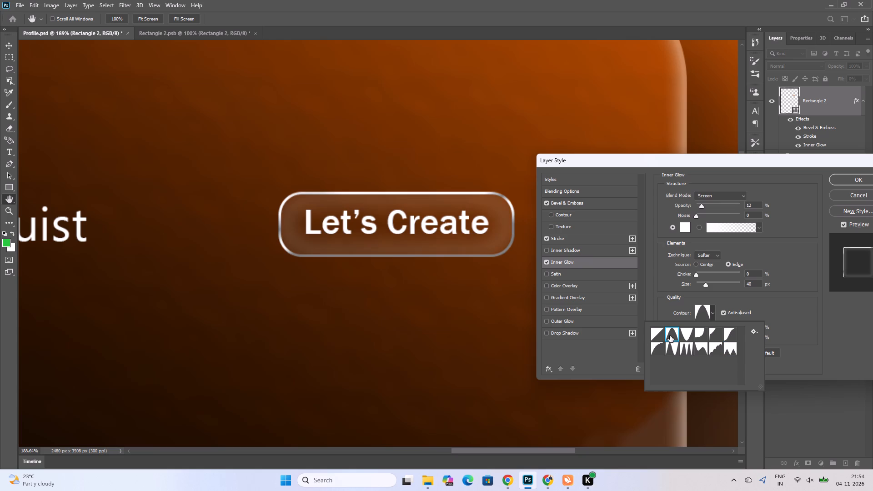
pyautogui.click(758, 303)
# Set the inner glow's range to 90% and apply Rectangle 2's layer style.
pyautogui.moveTo(682, 328); pyautogui.dragTo(683, 328)
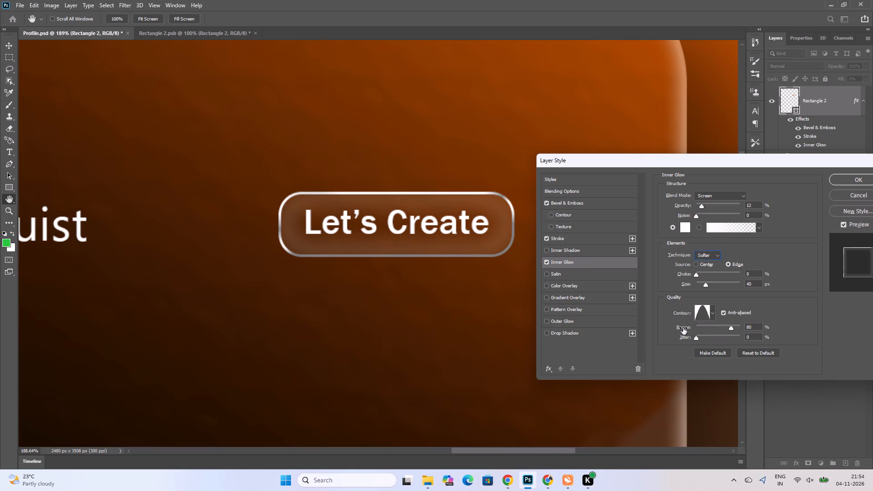
pyautogui.moveTo(683, 328); pyautogui.dragTo(684, 330)
pyautogui.moveTo(684, 330); pyautogui.dragTo(691, 331)
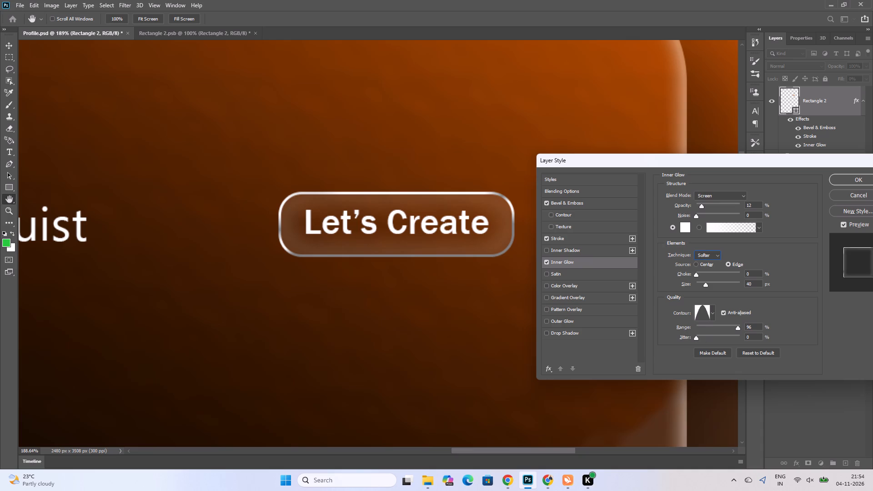
pyautogui.doubleClick(753, 328)
pyautogui.write('90')
pyautogui.press('Return')
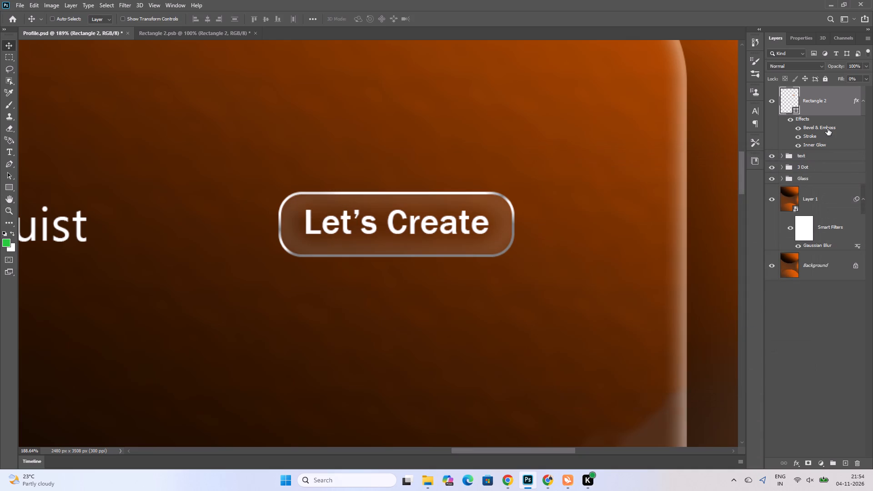
# Enable a white Color Overlay in Rectangle 2's layer style, in Normal blend mode at 5% opacity.
pyautogui.rightClick(805, 104)
pyautogui.click(706, 100)
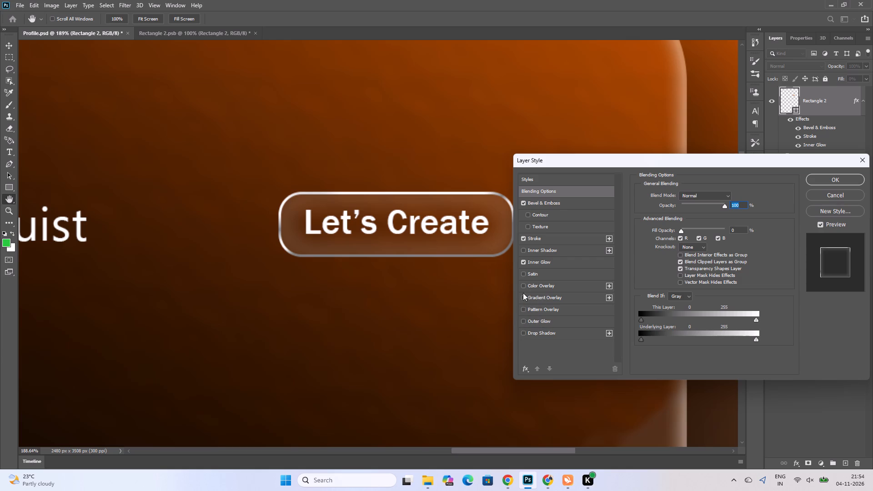
pyautogui.click(540, 264)
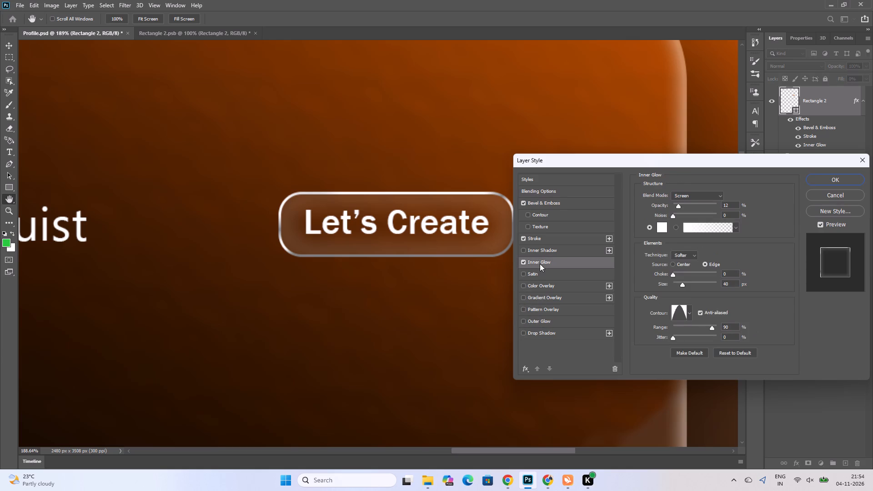
pyautogui.click(522, 286)
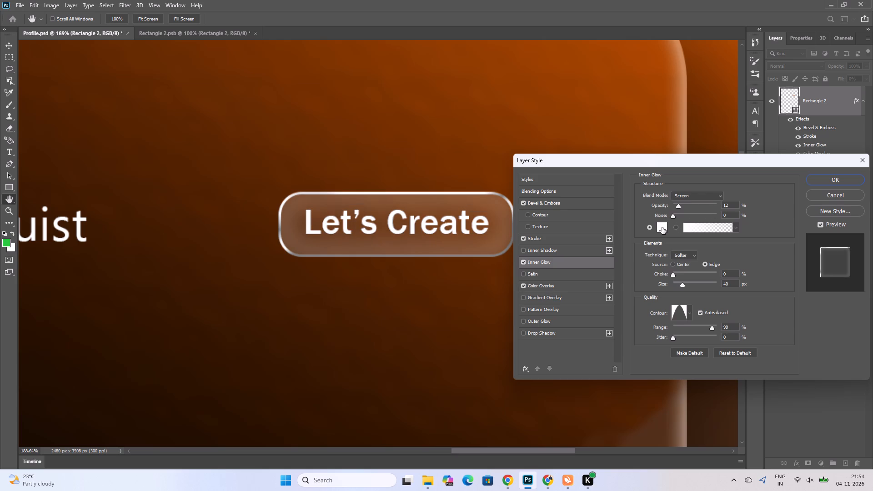
pyautogui.tripleClick(545, 286)
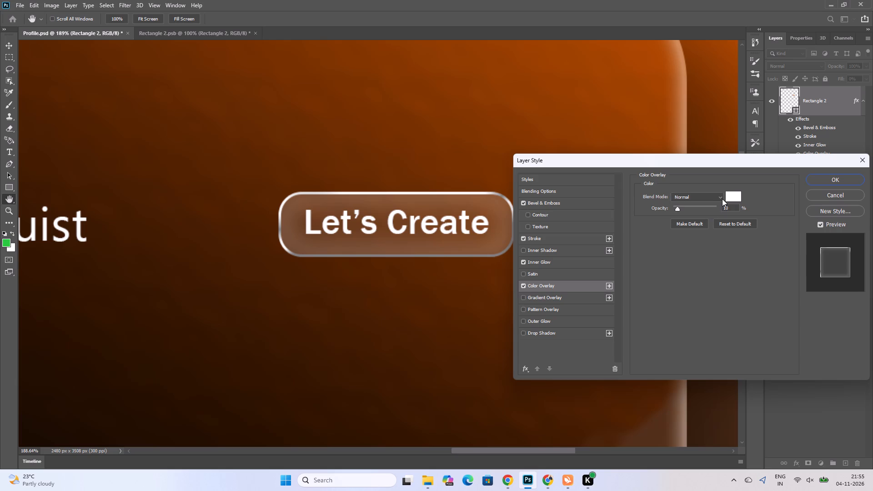
pyautogui.click(728, 196)
pyautogui.click(678, 85)
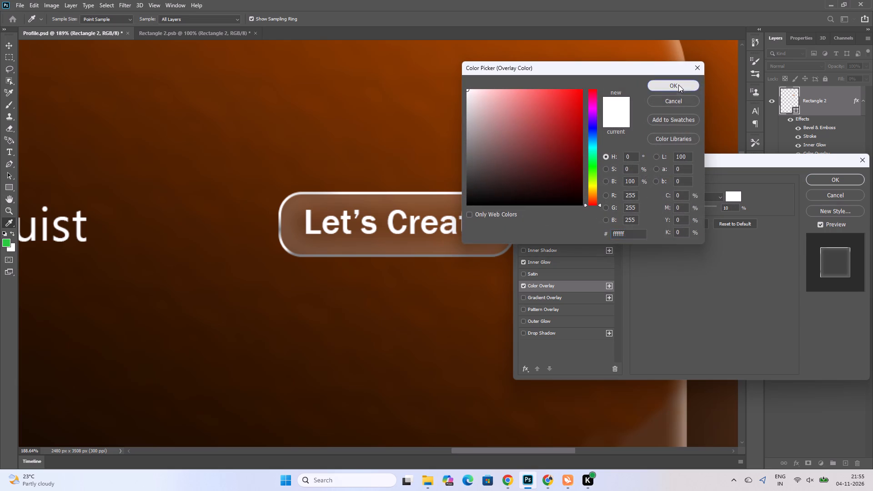
pyautogui.doubleClick(730, 207)
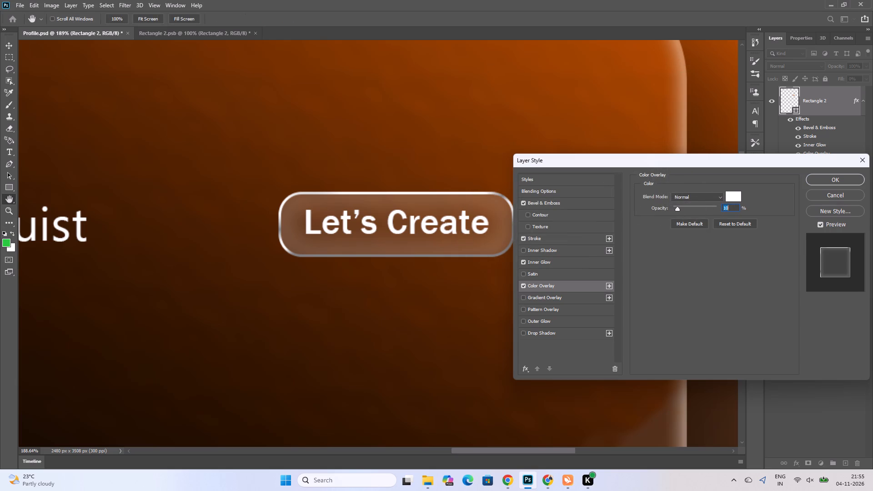
pyautogui.press('5')
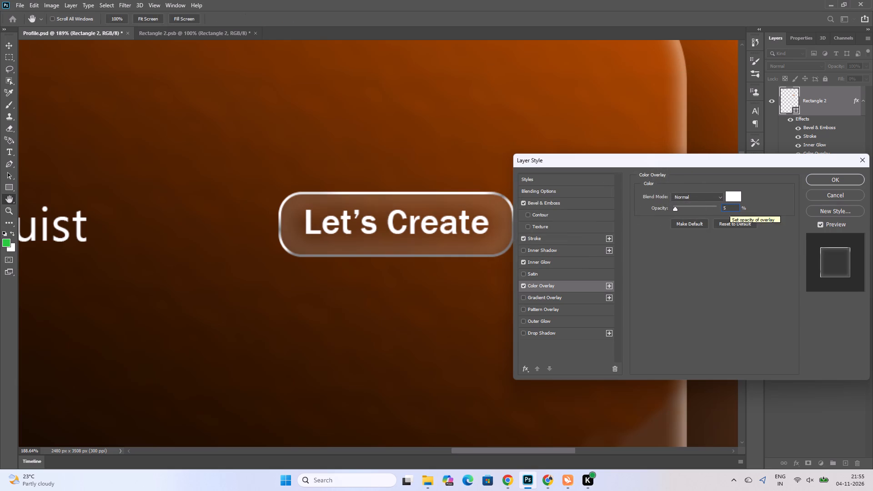
# Try 15% and 22% opacity on the white Color Overlay, settle on 10% and apply Rectangle 2's layer style.
pyautogui.doubleClick(730, 208)
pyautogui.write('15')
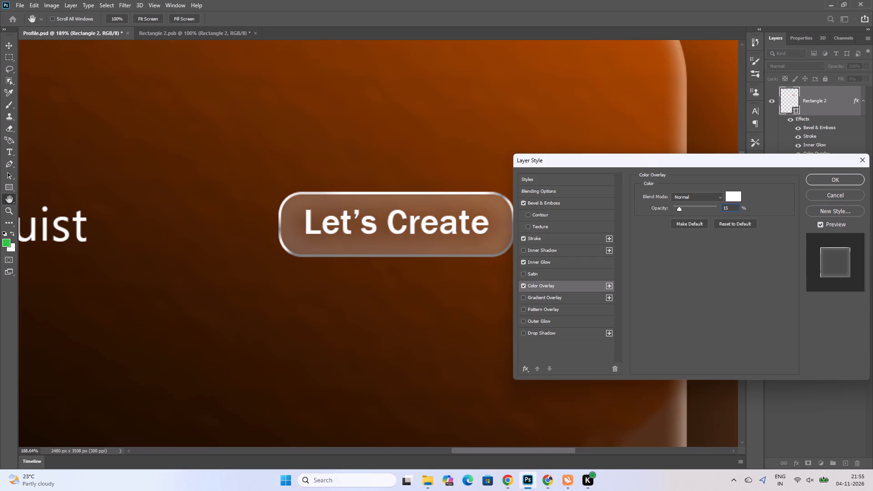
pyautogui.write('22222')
pyautogui.click(730, 208)
pyautogui.press('F11')
pyautogui.press('BackSpace')
pyautogui.press('BackSpace')
pyautogui.press('BackSpace')
pyautogui.press('BackSpace')
pyautogui.press('BackSpace')
pyautogui.press('BackSpace')
pyautogui.press('BackSpace')
pyautogui.press('BackSpace')
pyautogui.press('Right')
pyautogui.press('Right')
pyautogui.press('Right')
pyautogui.press('BackSpace')
pyautogui.press('BackSpace')
pyautogui.press('BackSpace')
pyautogui.write('10')
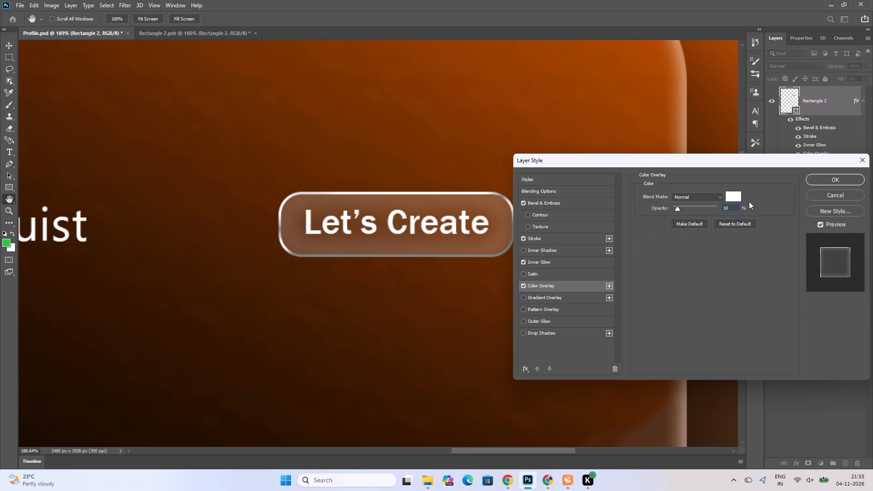
pyautogui.click(848, 181)
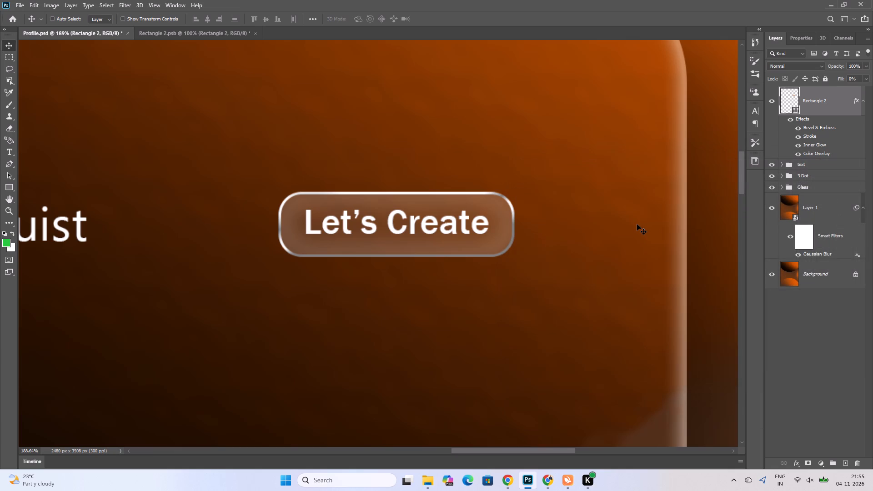
# Examine how the finished button looks on the whole card and check Rectangle 2's live shape properties.
pyautogui.keyDown('alt'); pyautogui.scroll(-6, 630, 225); pyautogui.keyUp('alt')
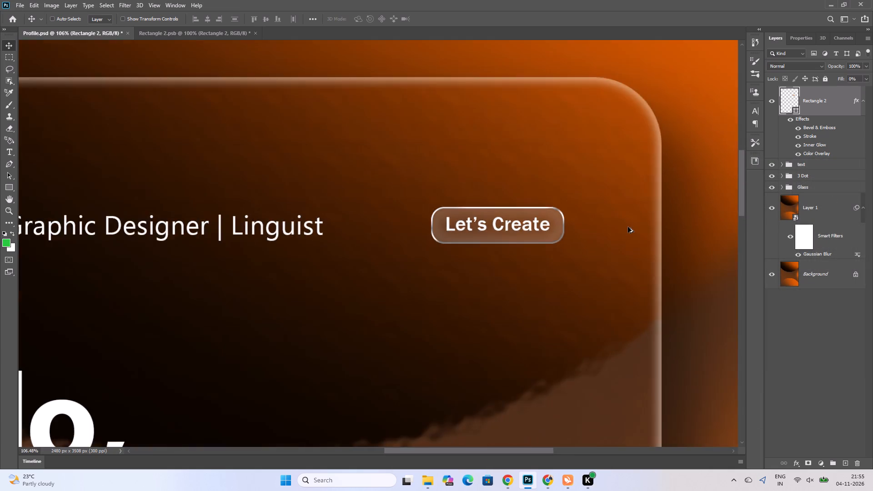
pyautogui.keyDown('alt'); pyautogui.scroll(-8, 628, 227); pyautogui.keyUp('alt')
pyautogui.keyDown('alt'); pyautogui.scroll(2, 628, 227); pyautogui.keyUp('alt')
pyautogui.keyDown('alt'); pyautogui.scroll(-2, 628, 227); pyautogui.keyUp('alt')
pyautogui.keyDown('alt'); pyautogui.scroll(3, 628, 227); pyautogui.keyUp('alt')
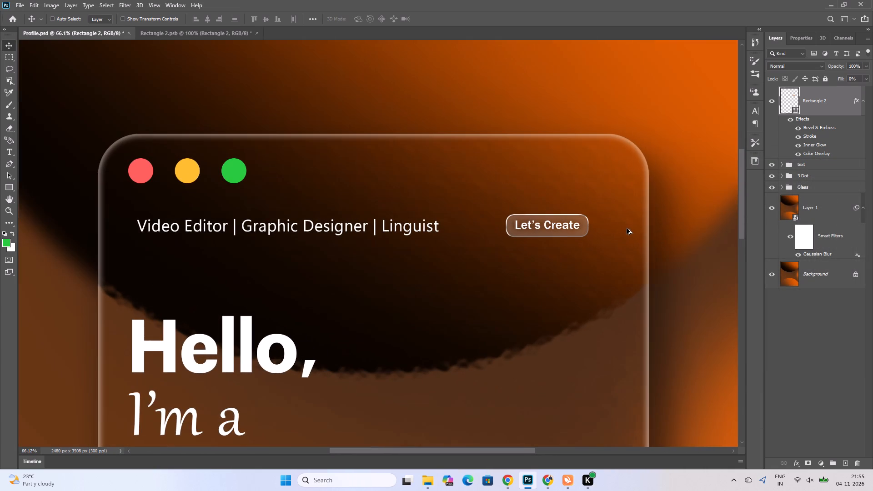
pyautogui.click(562, 224)
pyautogui.click(803, 44)
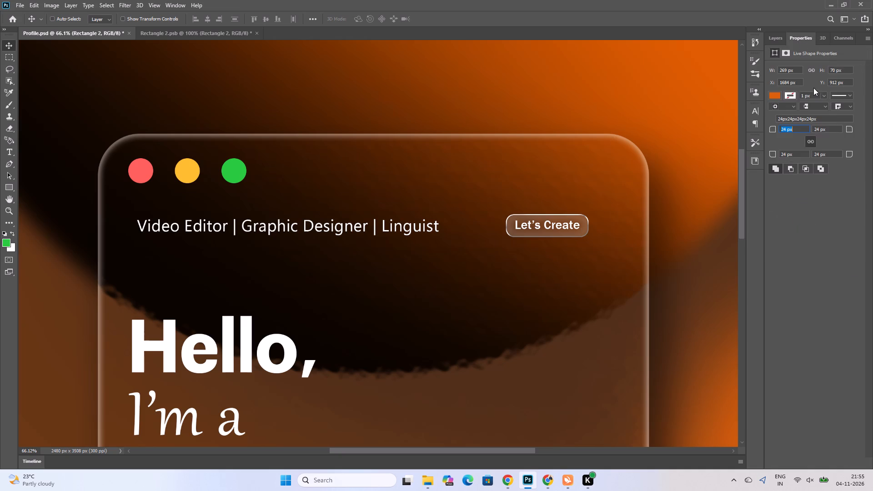
pyautogui.click(778, 220)
pyautogui.click(773, 37)
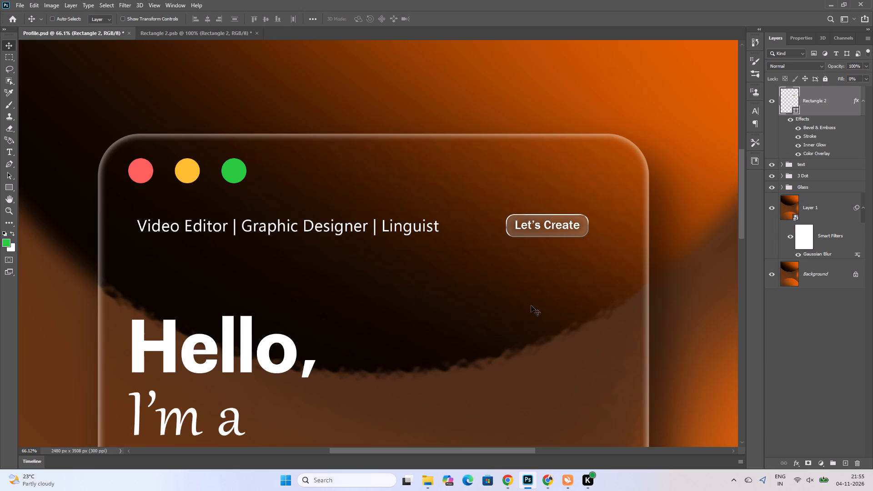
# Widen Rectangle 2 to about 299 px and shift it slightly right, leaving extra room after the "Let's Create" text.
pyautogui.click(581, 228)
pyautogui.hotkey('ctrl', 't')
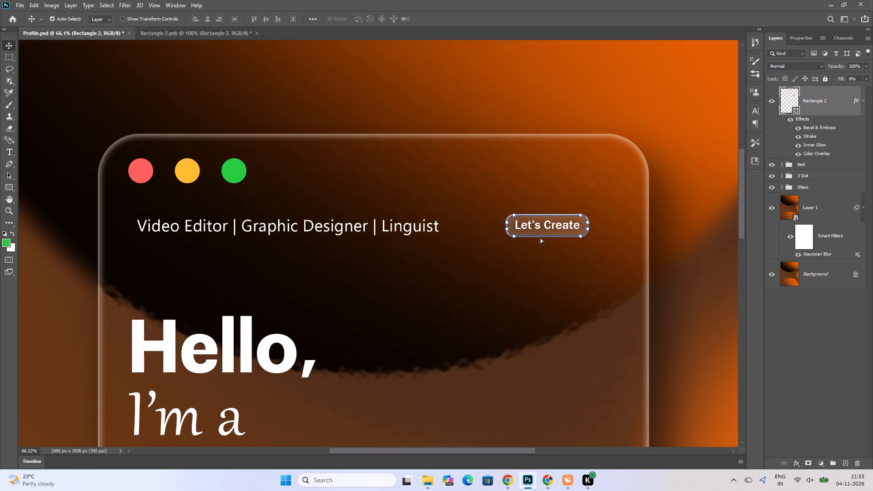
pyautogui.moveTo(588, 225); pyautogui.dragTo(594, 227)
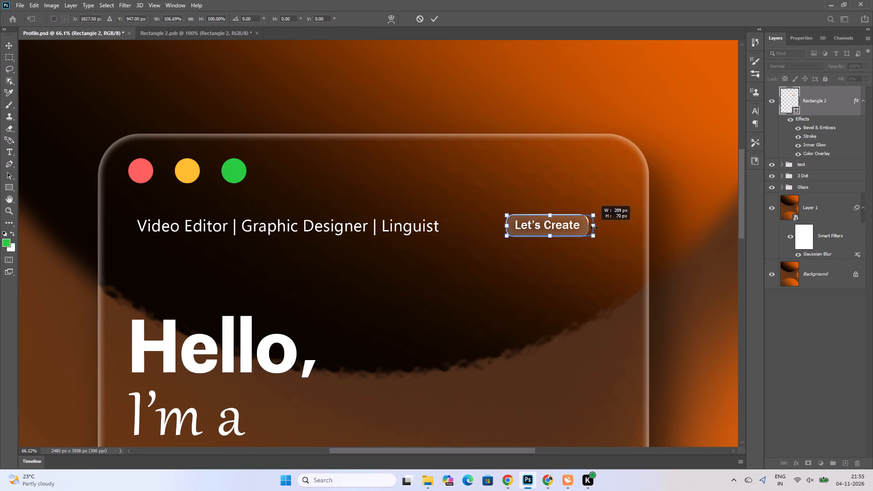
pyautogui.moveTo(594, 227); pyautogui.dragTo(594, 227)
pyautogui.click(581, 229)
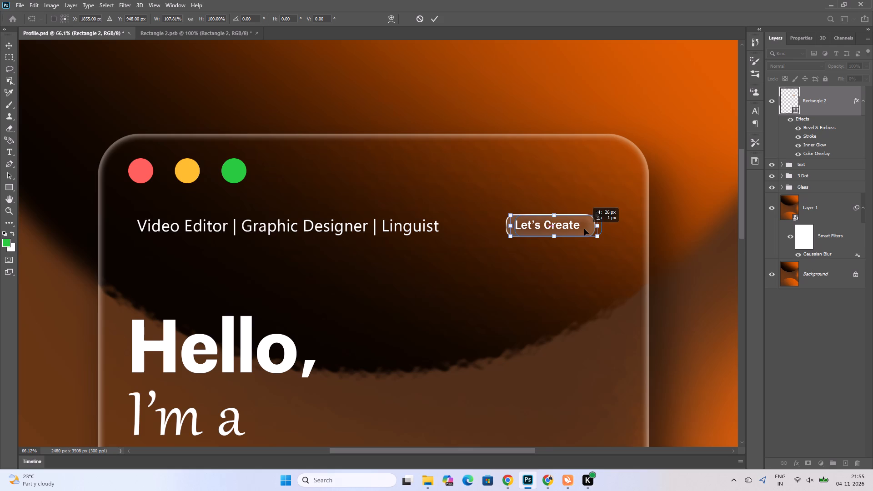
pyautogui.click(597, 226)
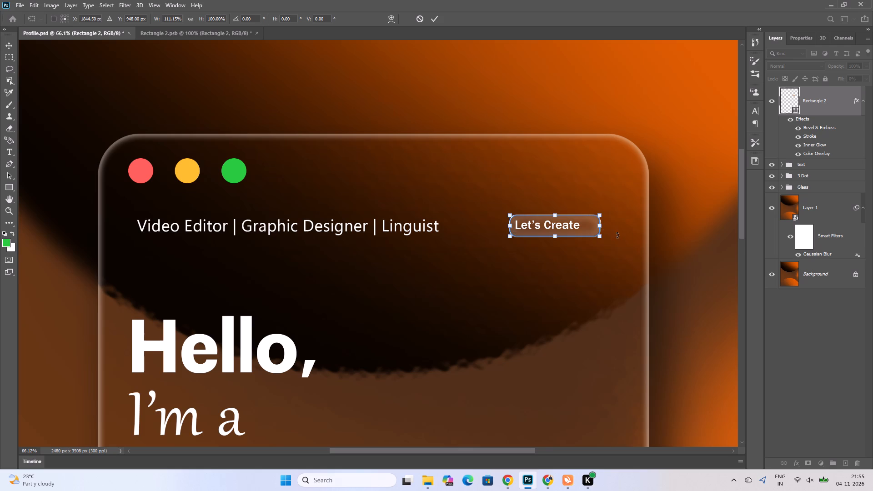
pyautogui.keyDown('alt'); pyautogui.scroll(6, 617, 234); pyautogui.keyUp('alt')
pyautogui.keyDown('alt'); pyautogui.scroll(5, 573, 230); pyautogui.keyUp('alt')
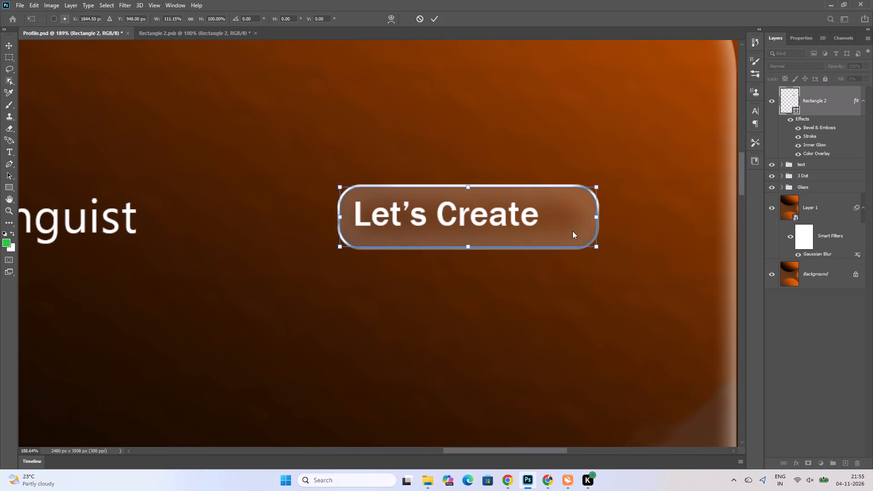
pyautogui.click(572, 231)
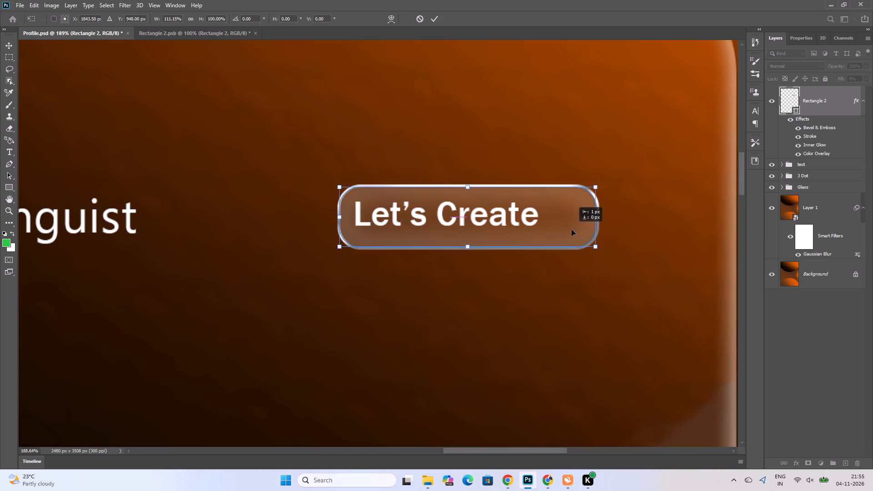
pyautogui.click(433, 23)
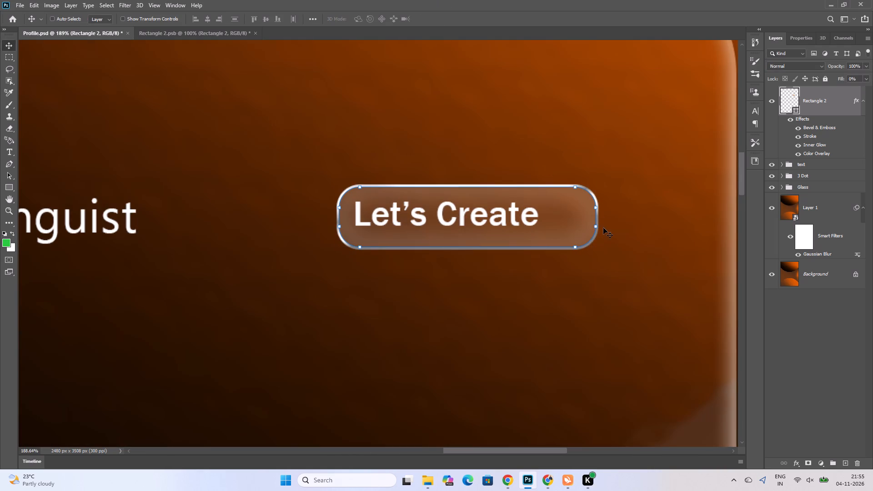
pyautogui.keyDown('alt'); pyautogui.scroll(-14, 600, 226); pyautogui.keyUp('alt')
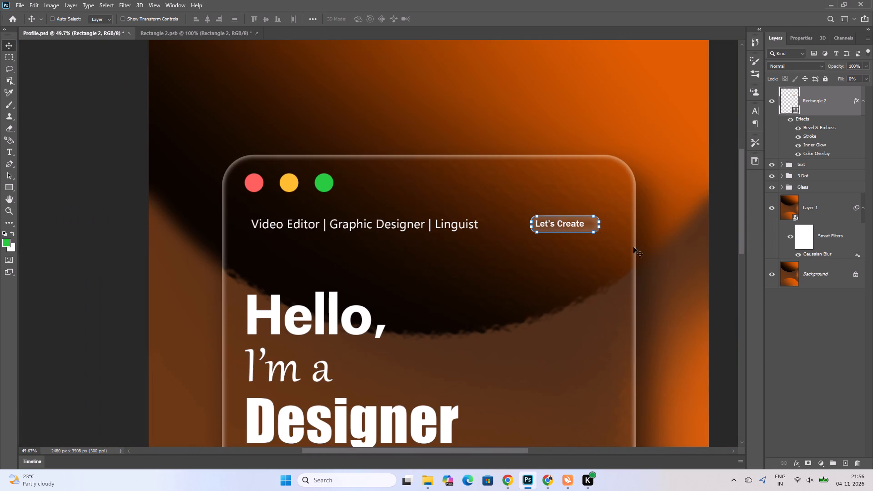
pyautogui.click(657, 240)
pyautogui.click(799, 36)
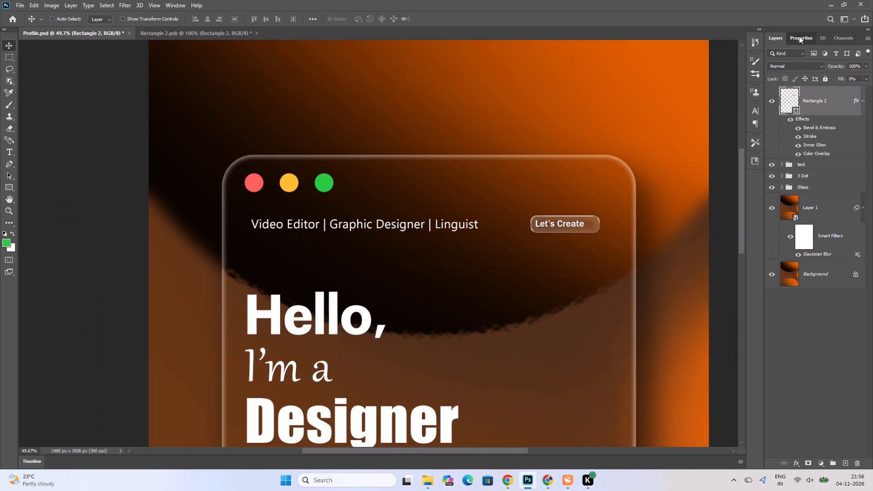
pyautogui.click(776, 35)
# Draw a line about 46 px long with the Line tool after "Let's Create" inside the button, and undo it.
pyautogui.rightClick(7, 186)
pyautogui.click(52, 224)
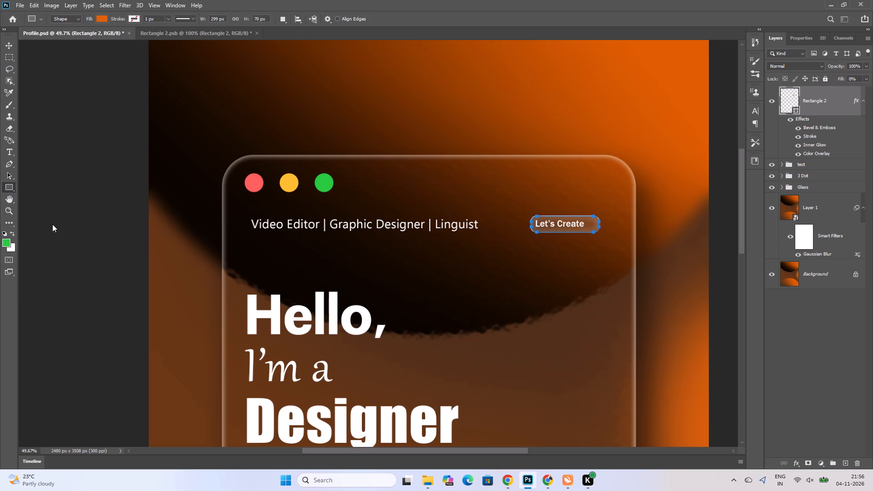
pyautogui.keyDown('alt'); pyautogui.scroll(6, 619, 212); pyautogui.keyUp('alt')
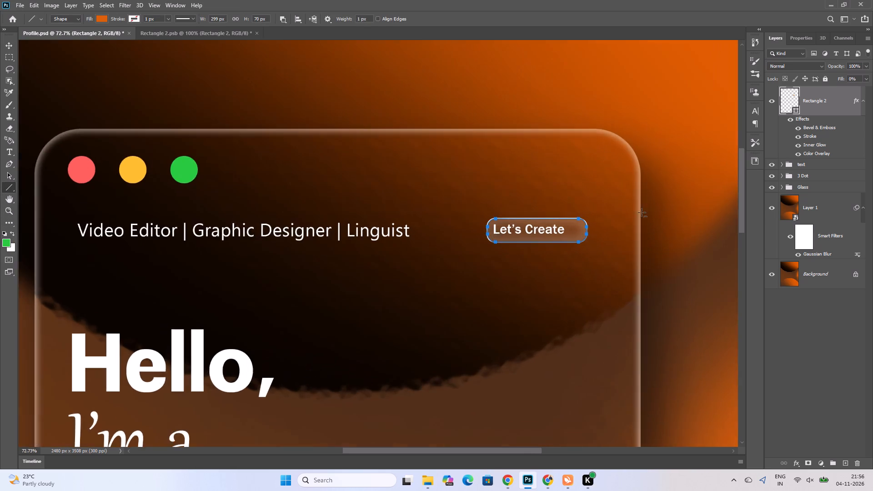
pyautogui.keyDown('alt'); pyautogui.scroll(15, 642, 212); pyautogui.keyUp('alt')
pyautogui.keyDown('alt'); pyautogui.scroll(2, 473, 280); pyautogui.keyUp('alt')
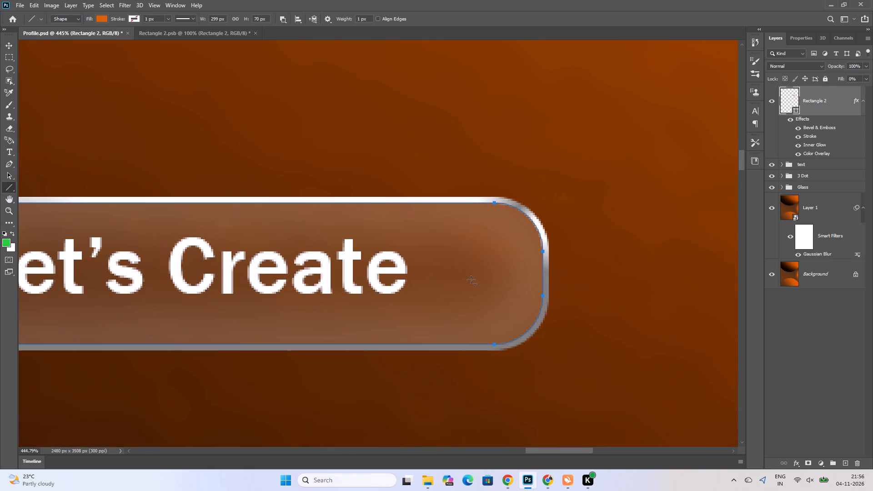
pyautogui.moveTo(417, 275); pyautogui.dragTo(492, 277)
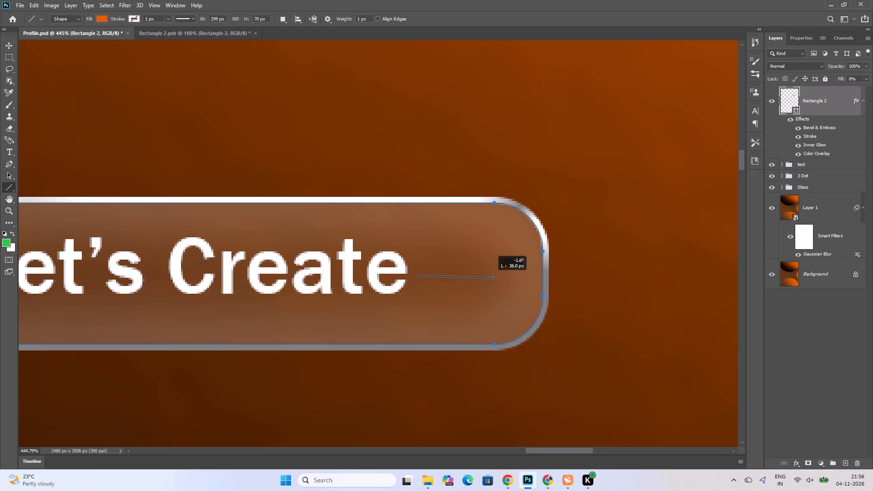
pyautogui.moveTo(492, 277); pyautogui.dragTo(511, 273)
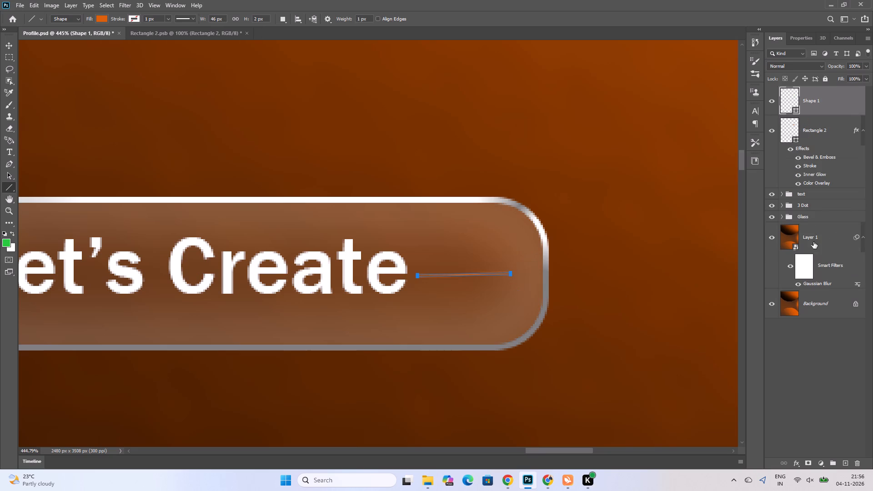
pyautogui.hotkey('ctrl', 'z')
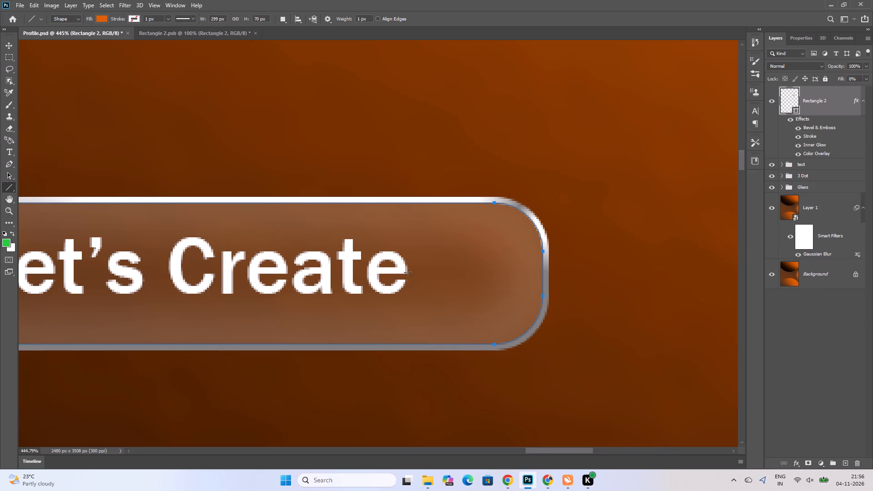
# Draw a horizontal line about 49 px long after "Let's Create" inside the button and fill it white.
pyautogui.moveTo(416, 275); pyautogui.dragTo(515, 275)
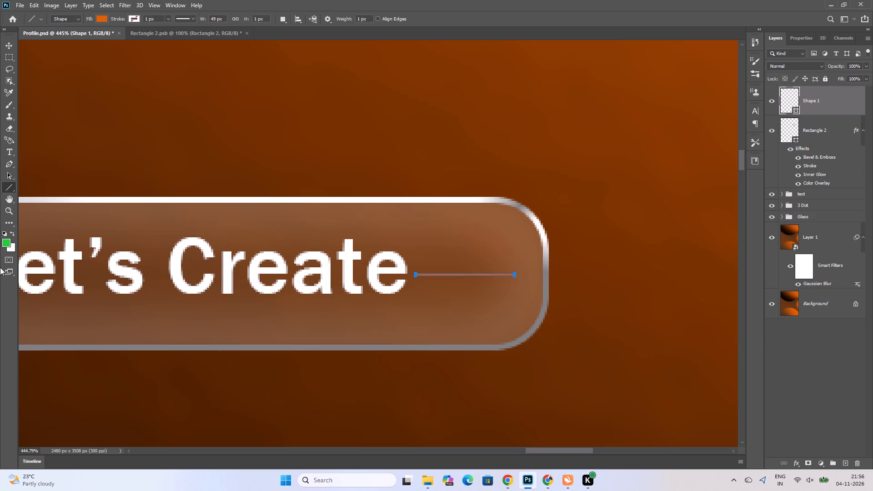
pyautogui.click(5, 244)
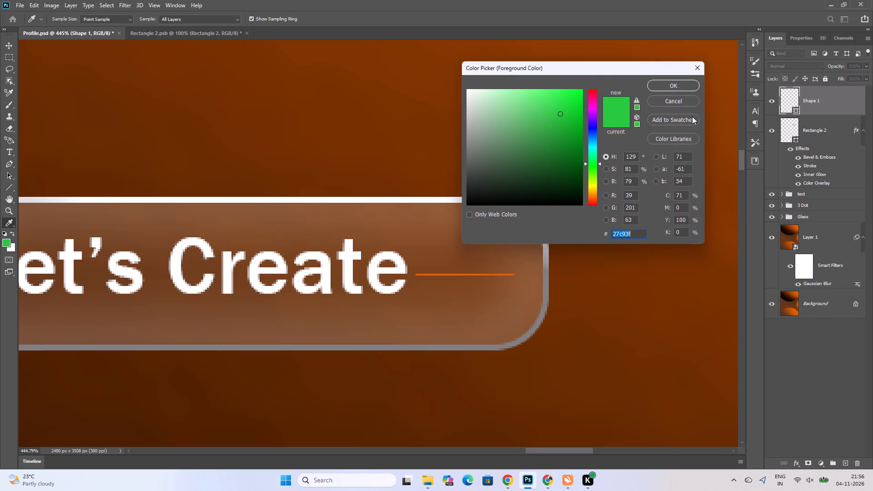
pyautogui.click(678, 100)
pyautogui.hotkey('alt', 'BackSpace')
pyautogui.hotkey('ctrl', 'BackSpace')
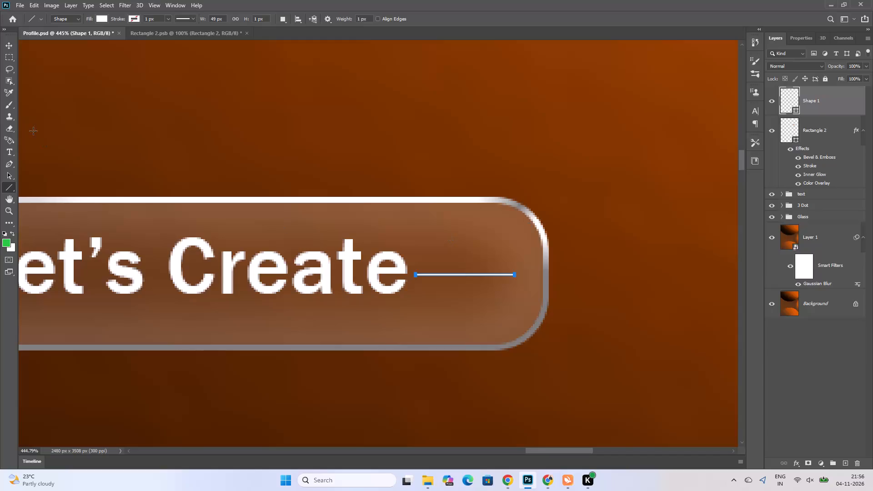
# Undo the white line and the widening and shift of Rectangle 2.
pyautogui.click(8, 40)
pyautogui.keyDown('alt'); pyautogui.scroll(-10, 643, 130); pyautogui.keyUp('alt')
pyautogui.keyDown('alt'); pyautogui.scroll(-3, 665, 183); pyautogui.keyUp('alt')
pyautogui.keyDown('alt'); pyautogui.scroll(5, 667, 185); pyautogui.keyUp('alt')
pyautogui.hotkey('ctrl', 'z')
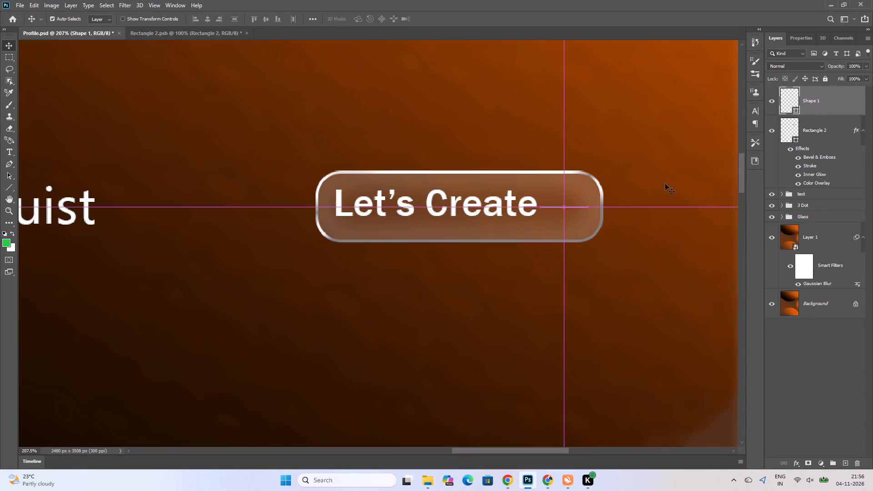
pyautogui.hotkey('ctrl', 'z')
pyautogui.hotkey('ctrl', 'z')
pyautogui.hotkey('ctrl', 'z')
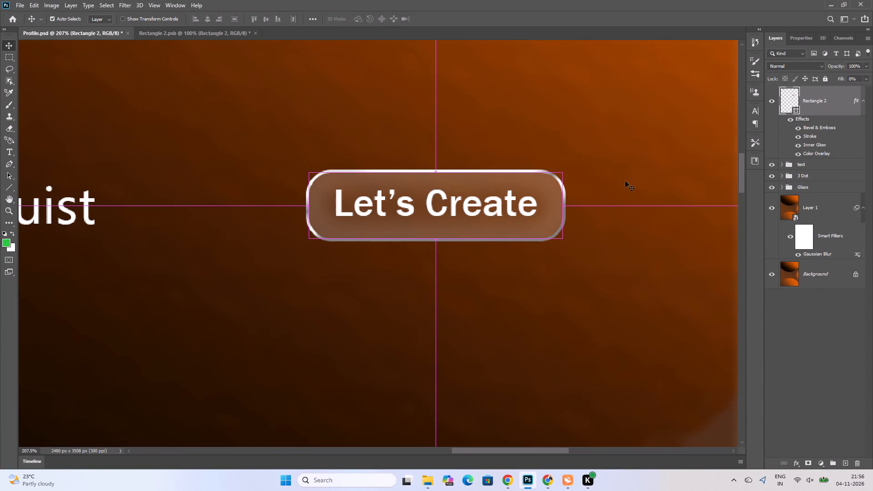
# Show the live shape properties of Rectangle 2.
pyautogui.click(798, 40)
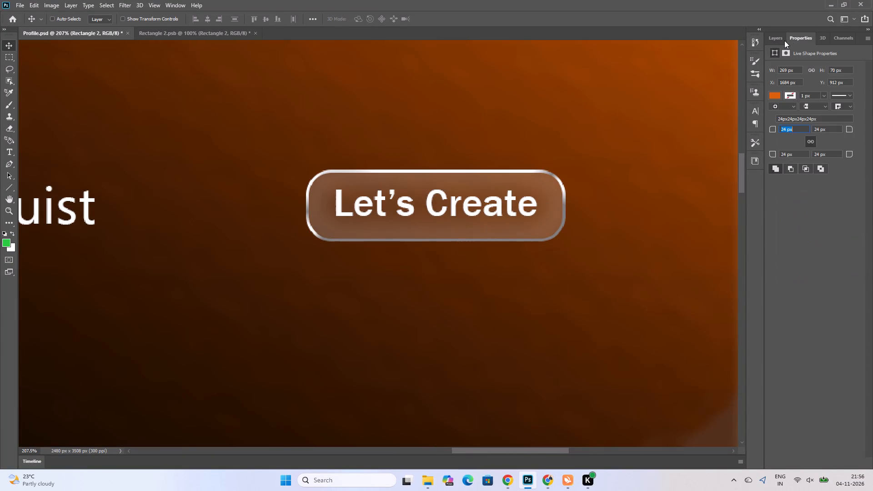
# Widen Rectangle 2 toward the empty side after "Let's Create" to about 389 px, keeping its 70 px height.
pyautogui.click(779, 40)
pyautogui.click(9, 48)
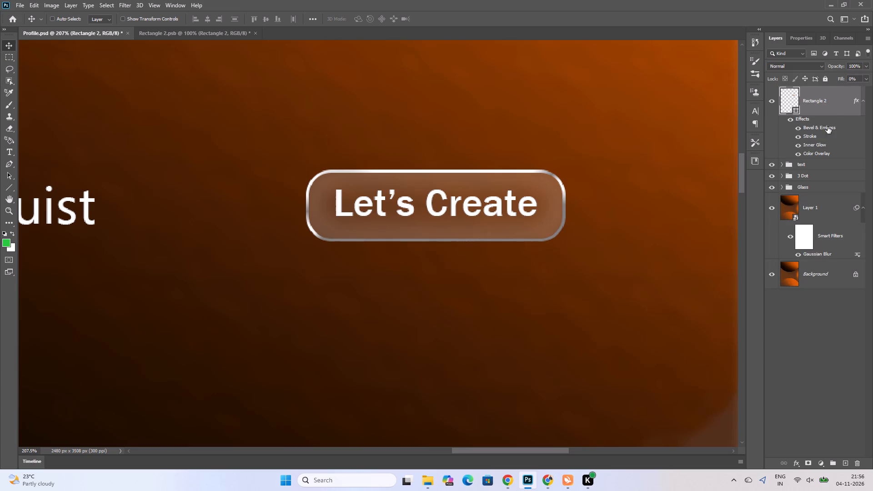
pyautogui.click(819, 106)
pyautogui.hotkey('ctrl', 't')
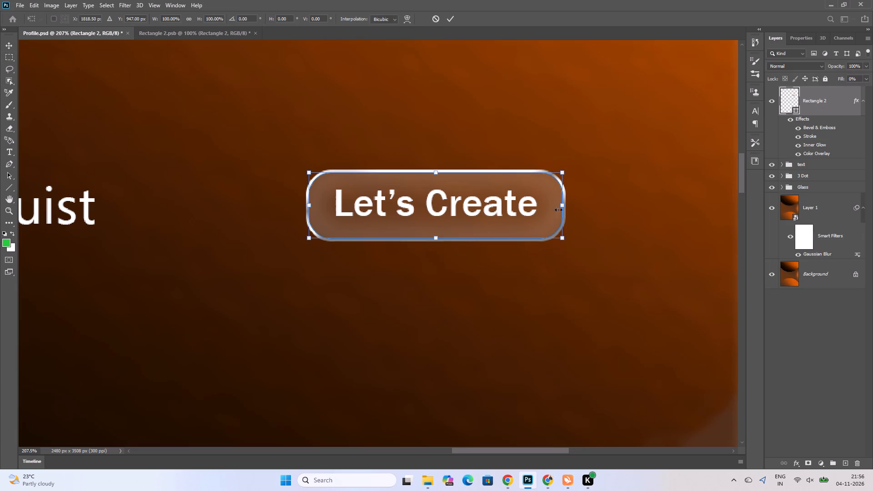
pyautogui.moveTo(562, 206); pyautogui.dragTo(676, 209)
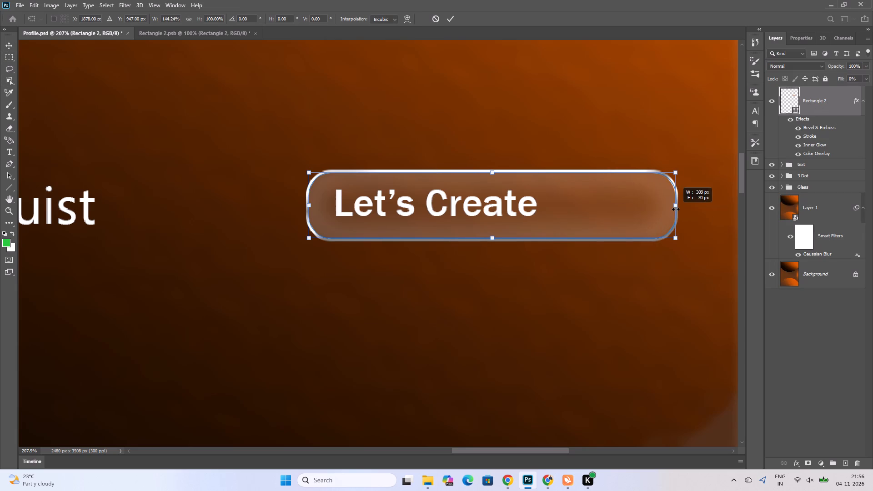
pyautogui.click(458, 21)
pyautogui.click(446, 17)
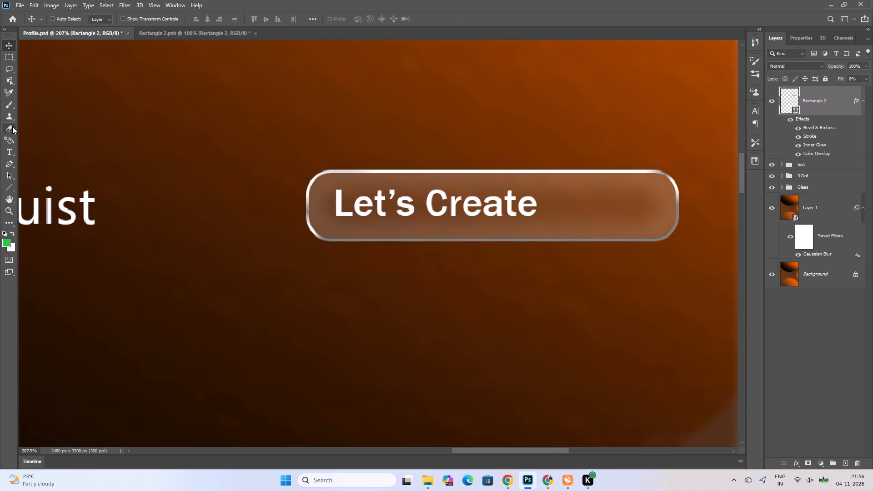
# Draw a horizontal rectangle about 113 by 12 px after "Let's Create" inside the button and fill it white.
pyautogui.rightClick(9, 189)
pyautogui.click(45, 188)
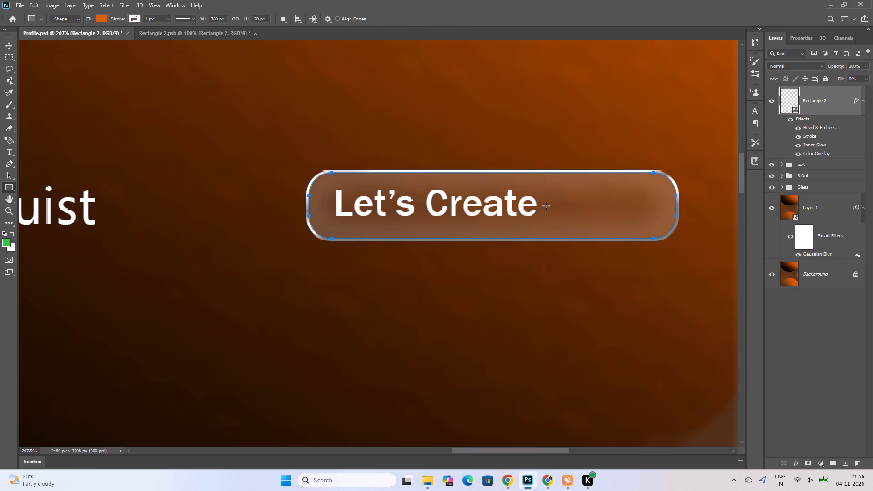
pyautogui.moveTo(548, 202); pyautogui.dragTo(658, 210)
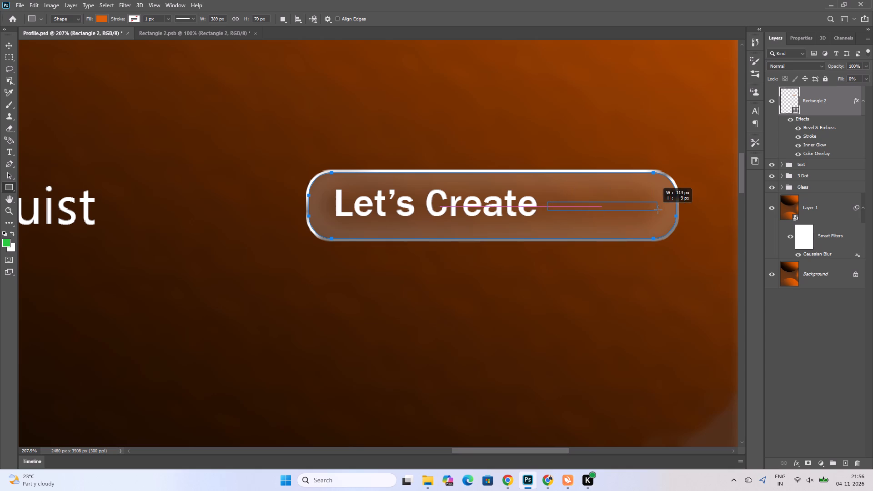
pyautogui.moveTo(658, 210); pyautogui.dragTo(653, 212)
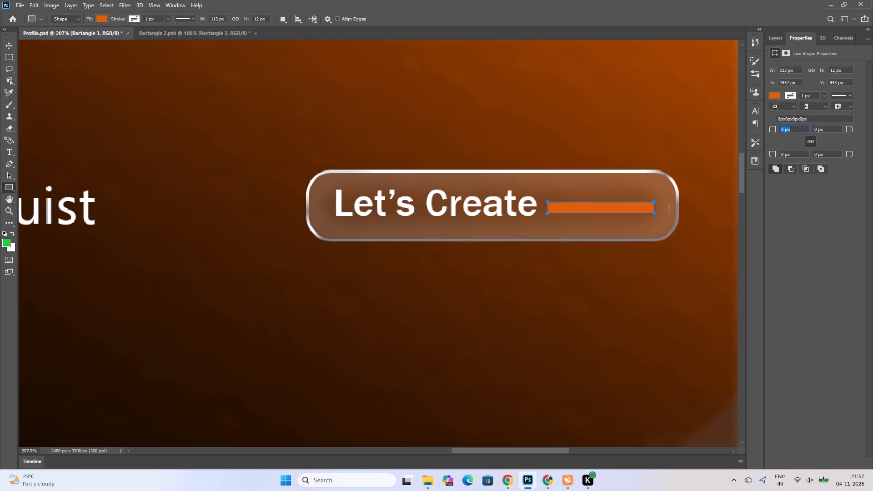
pyautogui.click(770, 98)
pyautogui.click(750, 146)
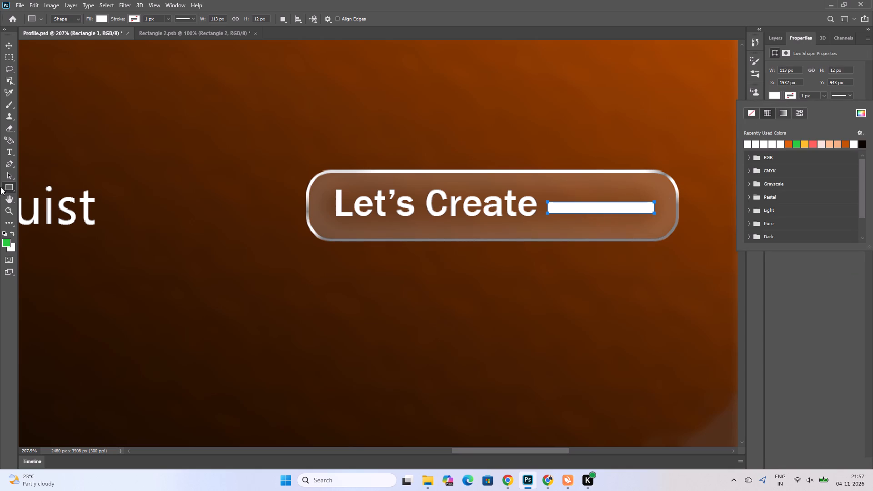
pyautogui.click(12, 46)
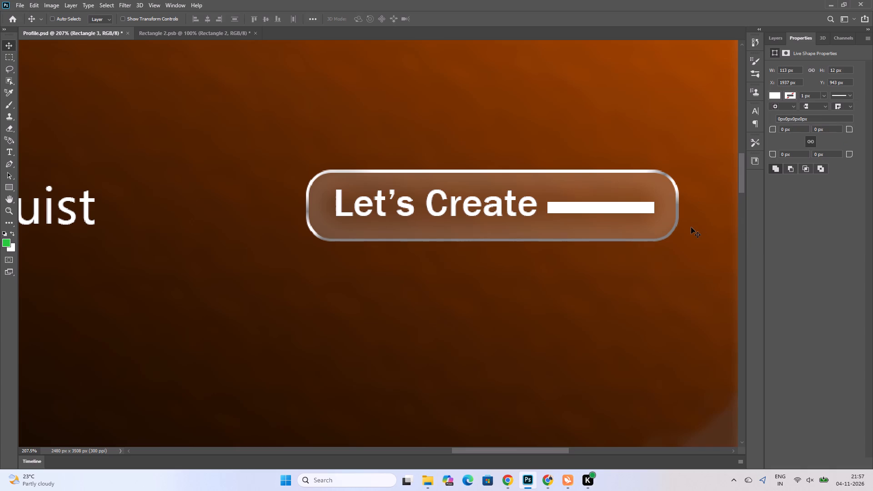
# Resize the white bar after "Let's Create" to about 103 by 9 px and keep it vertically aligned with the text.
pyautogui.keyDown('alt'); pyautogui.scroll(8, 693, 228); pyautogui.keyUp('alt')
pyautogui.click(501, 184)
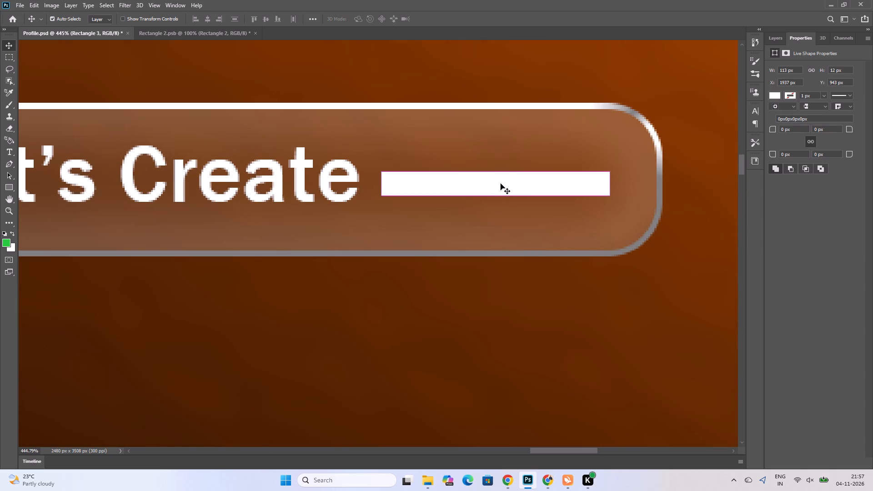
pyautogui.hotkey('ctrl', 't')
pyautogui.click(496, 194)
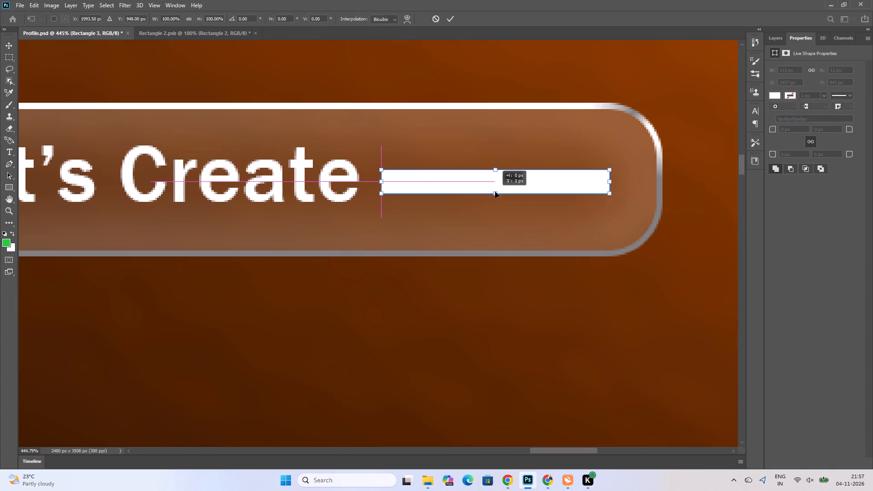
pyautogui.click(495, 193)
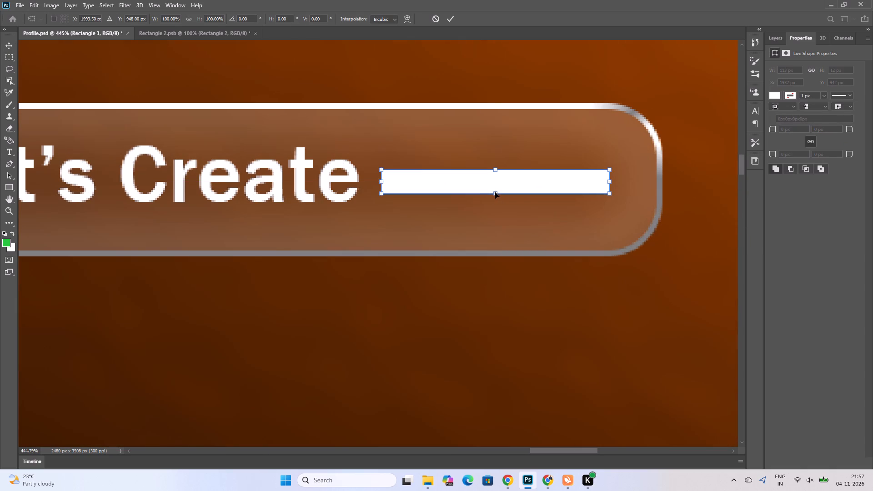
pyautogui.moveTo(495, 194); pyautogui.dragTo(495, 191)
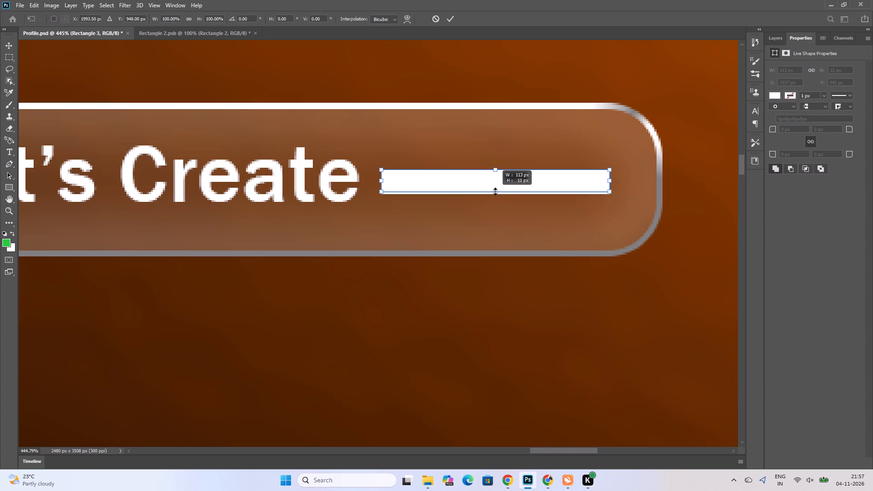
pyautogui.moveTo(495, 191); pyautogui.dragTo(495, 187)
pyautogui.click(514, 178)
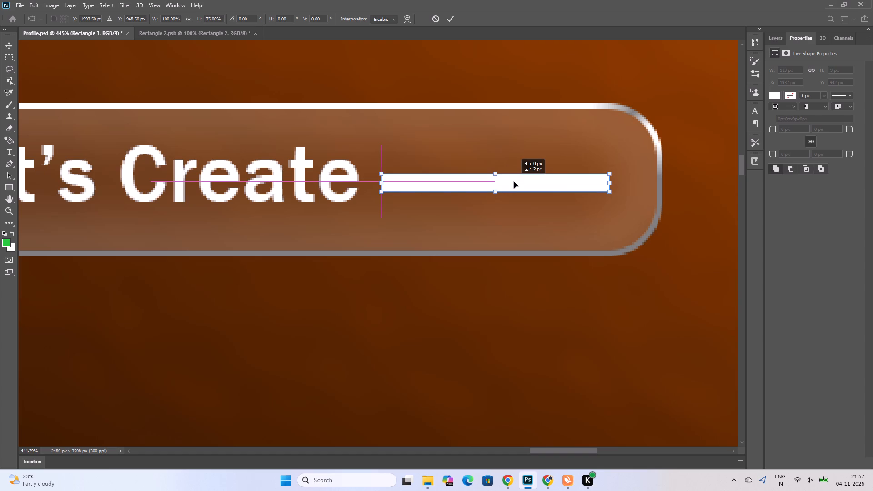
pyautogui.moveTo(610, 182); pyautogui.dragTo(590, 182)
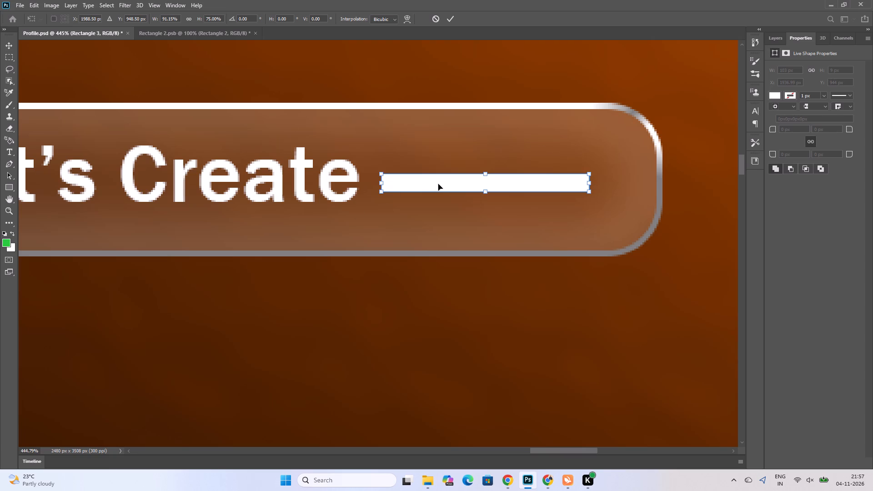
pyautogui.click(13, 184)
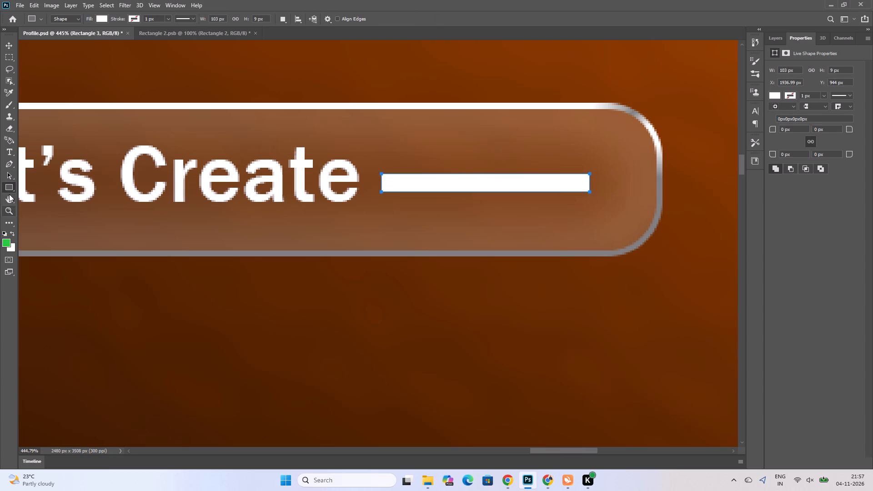
# Look through the tool presets offered with the Custom Shape tool.
pyautogui.rightClick(10, 185)
pyautogui.click(49, 227)
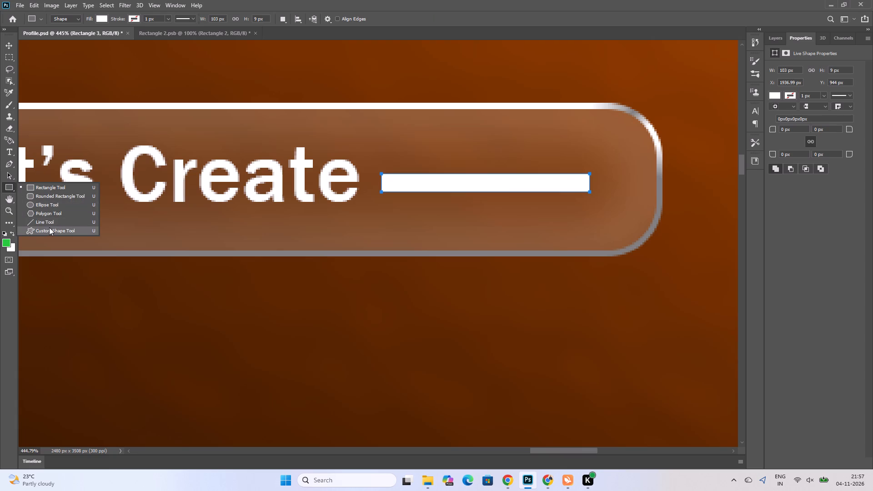
pyautogui.click(40, 17)
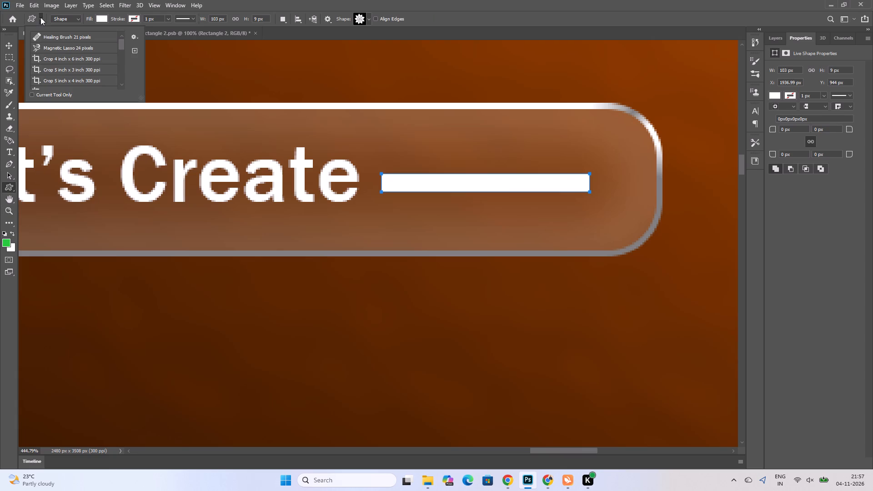
pyautogui.scroll(-8, 57, 67)
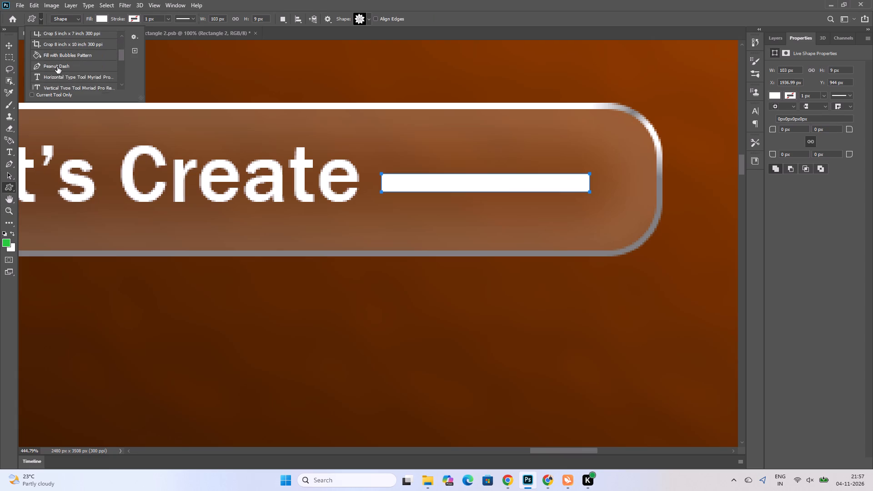
pyautogui.scroll(-4, 57, 67)
pyautogui.scroll(6, 57, 67)
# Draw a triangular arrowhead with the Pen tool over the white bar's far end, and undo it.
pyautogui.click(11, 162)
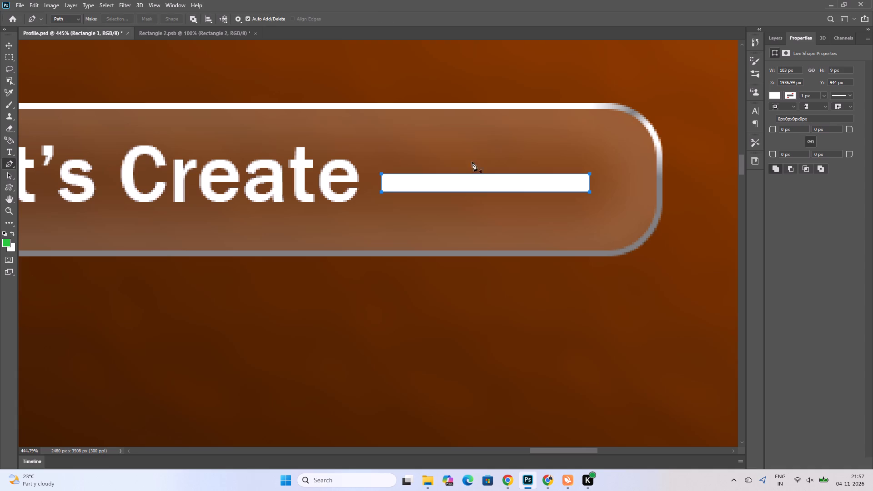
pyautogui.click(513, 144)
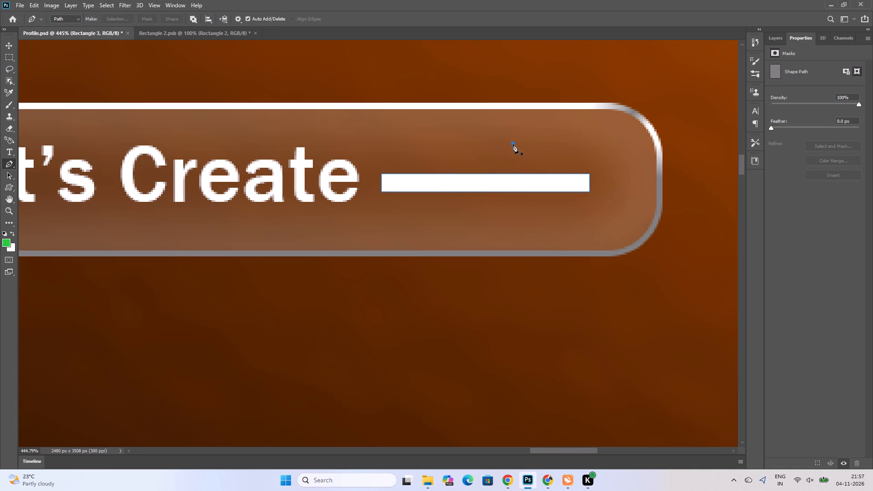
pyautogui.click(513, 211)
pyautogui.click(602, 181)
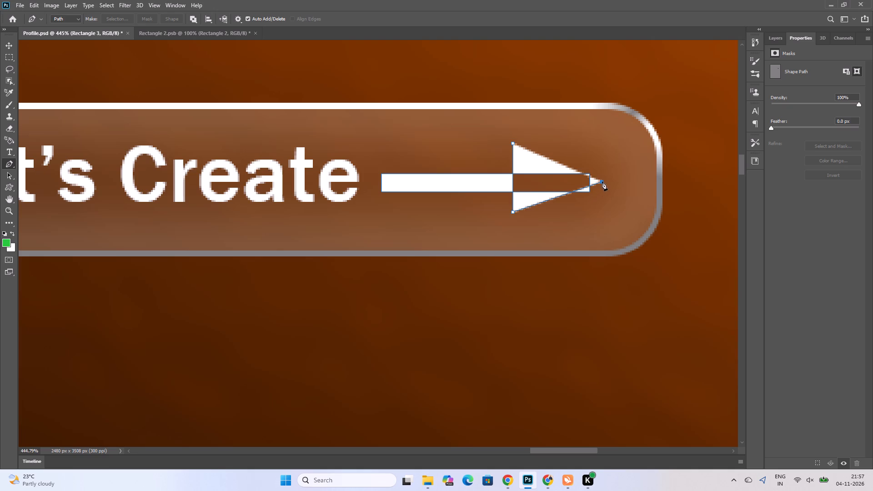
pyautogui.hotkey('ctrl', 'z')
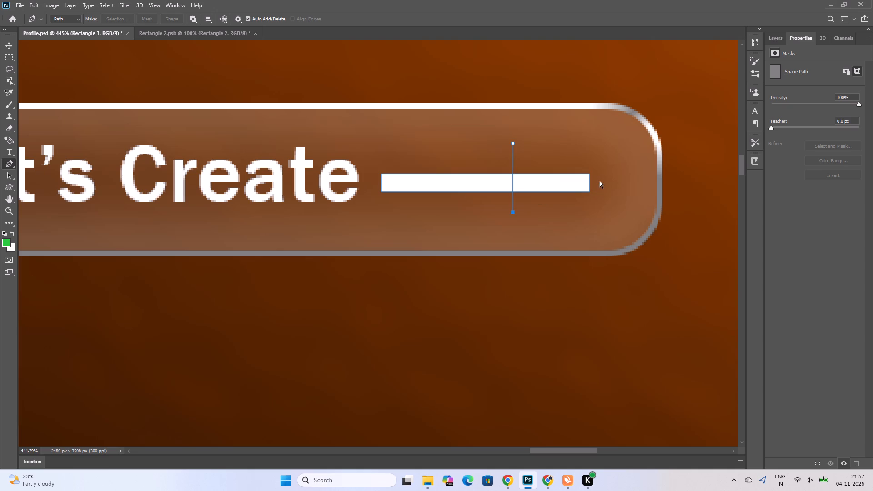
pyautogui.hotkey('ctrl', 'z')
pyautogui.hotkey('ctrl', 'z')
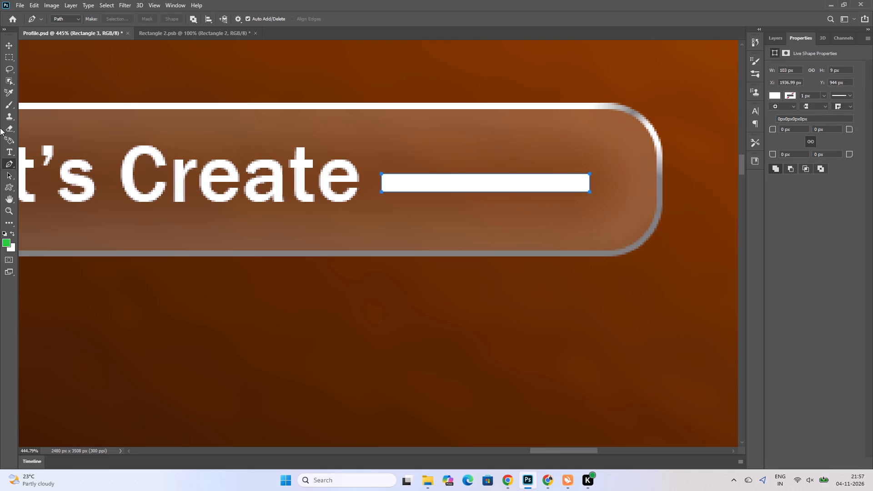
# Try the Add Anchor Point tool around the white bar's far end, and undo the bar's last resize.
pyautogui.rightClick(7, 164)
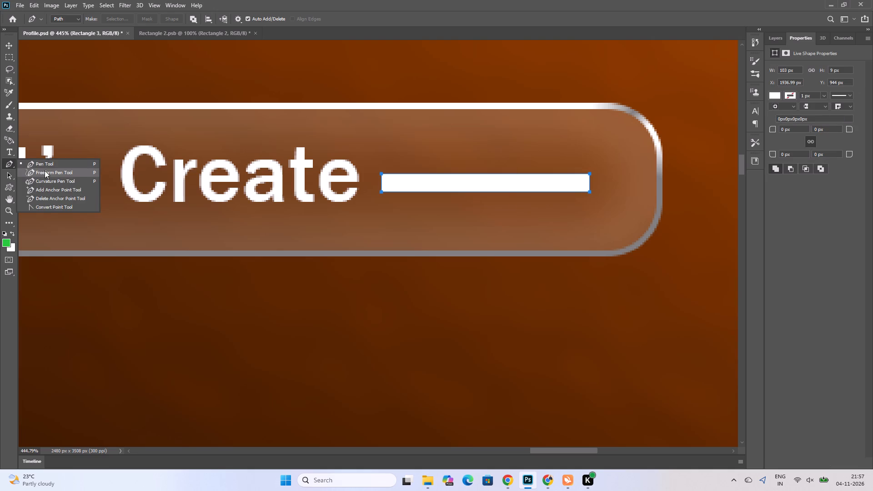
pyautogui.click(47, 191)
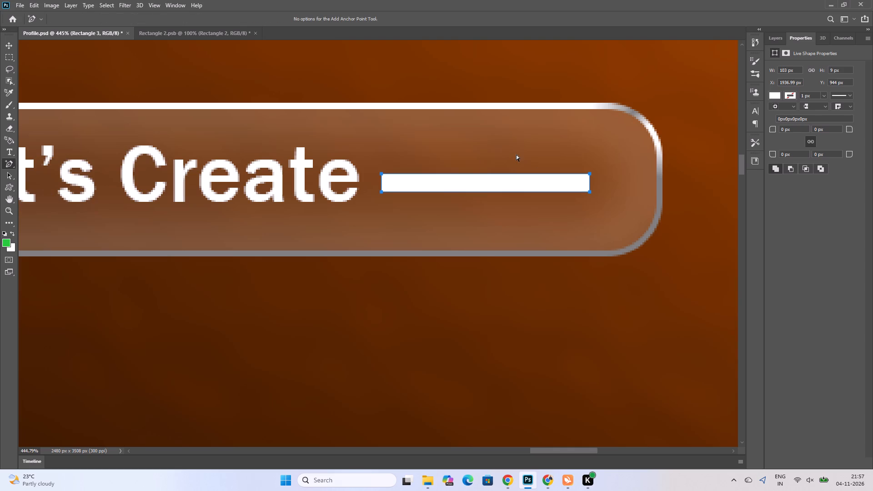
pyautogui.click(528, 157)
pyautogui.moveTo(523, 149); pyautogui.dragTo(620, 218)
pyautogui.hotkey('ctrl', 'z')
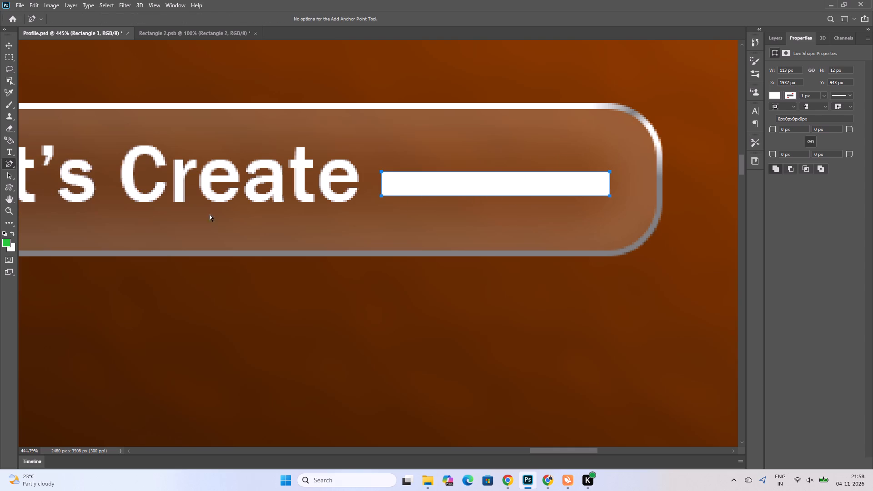
# Resize the white bar after "Let's Create" to about 100 by 8 px, keeping it vertically centred on the text.
pyautogui.click(5, 42)
pyautogui.click(452, 189)
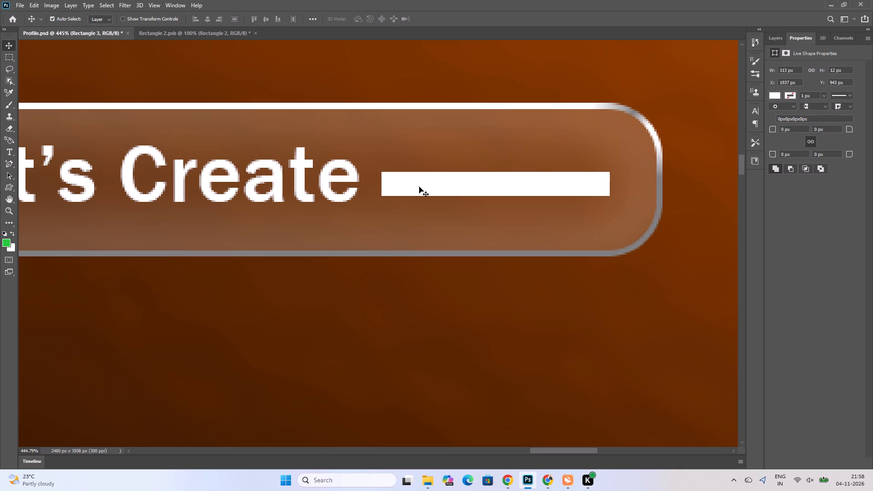
pyautogui.hotkey('ctrl', 't')
pyautogui.moveTo(497, 197); pyautogui.dragTo(497, 192)
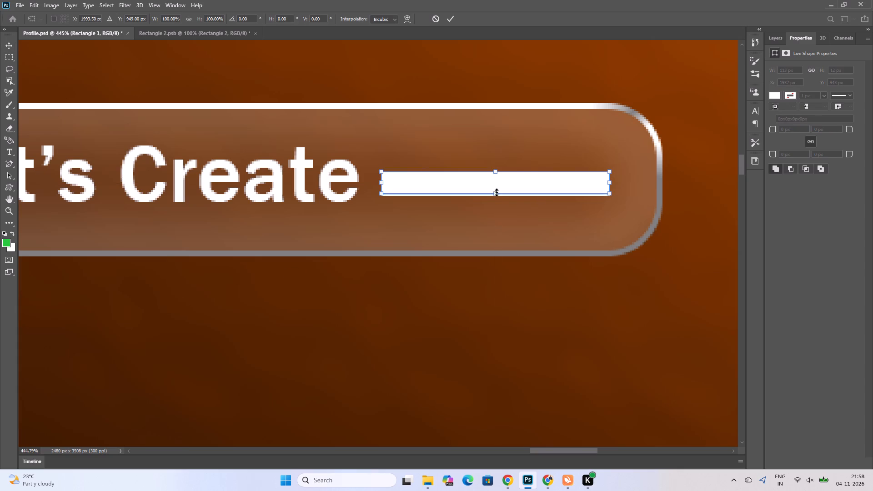
pyautogui.moveTo(497, 192); pyautogui.dragTo(497, 189)
pyautogui.click(509, 183)
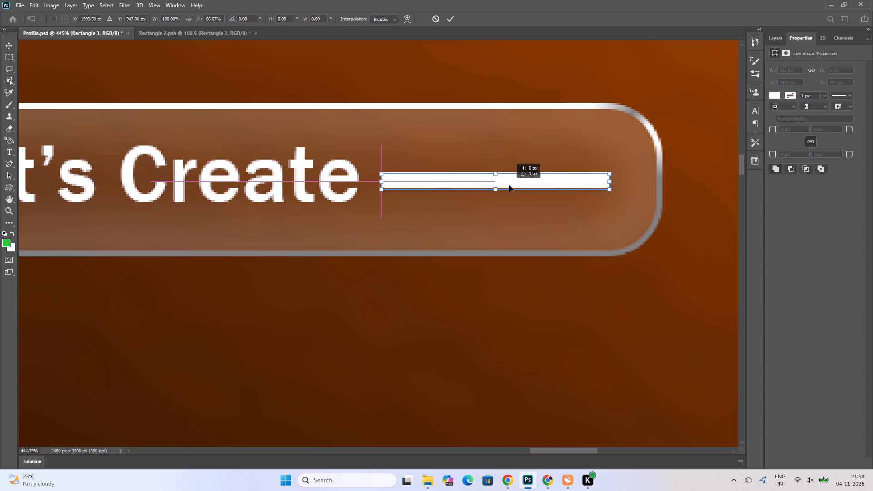
pyautogui.moveTo(612, 182); pyautogui.dragTo(595, 182)
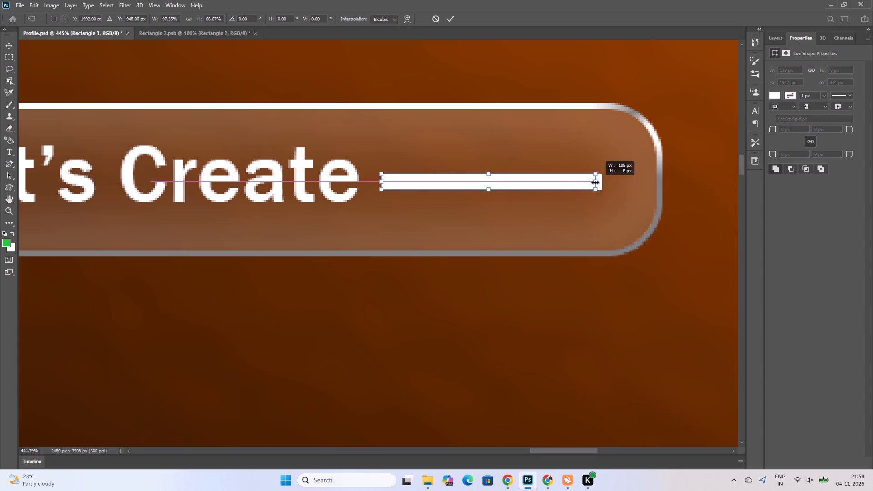
pyautogui.moveTo(595, 182); pyautogui.dragTo(585, 184)
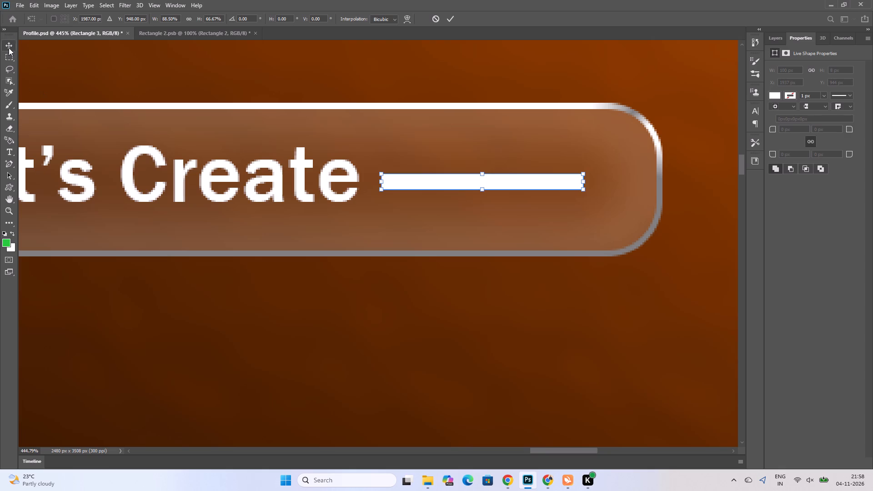
pyautogui.click(9, 48)
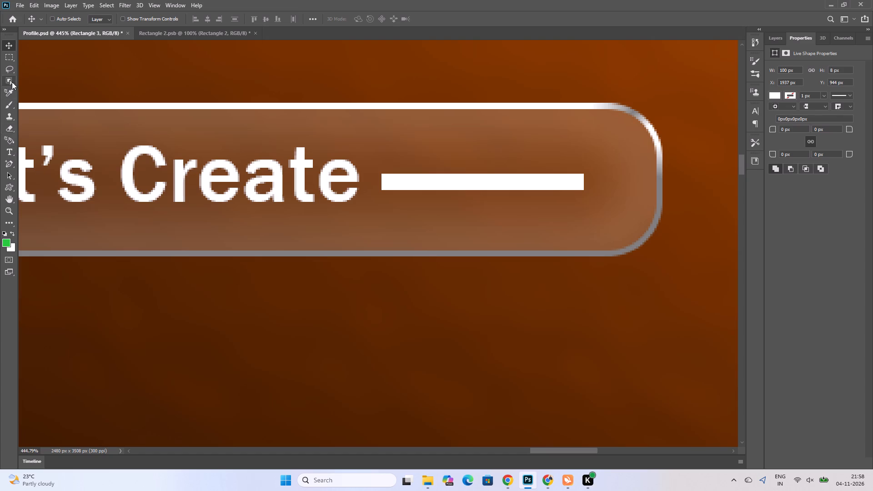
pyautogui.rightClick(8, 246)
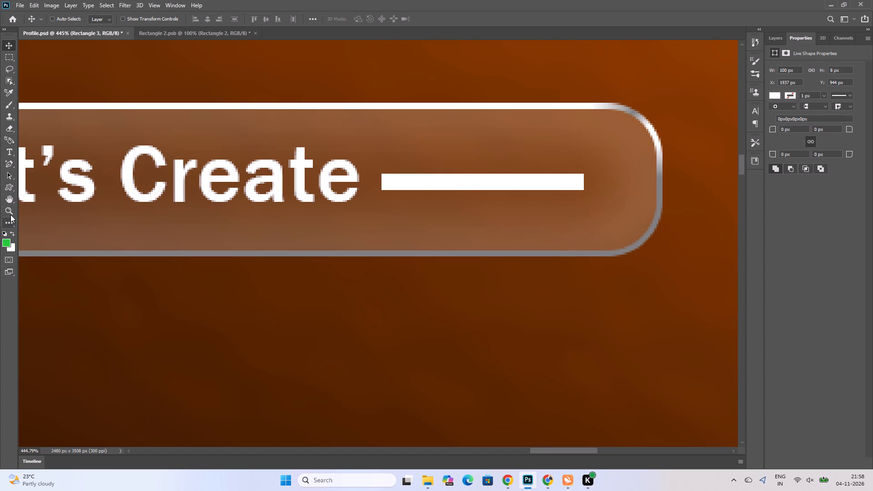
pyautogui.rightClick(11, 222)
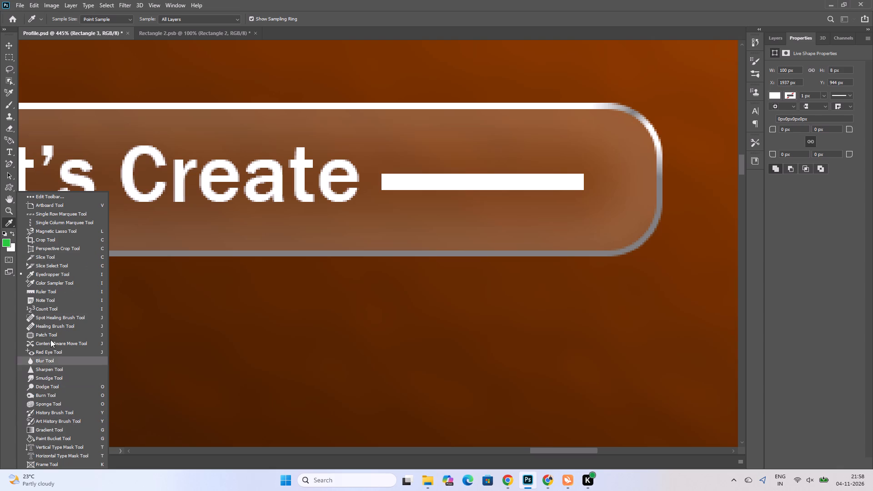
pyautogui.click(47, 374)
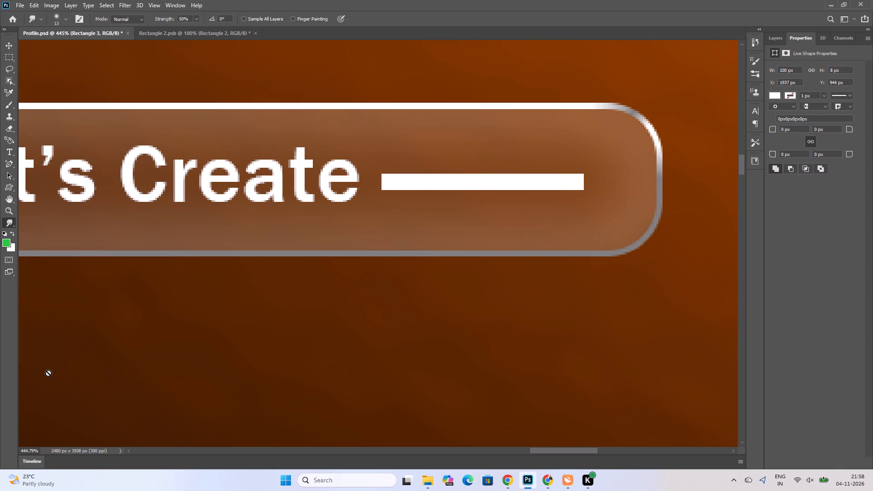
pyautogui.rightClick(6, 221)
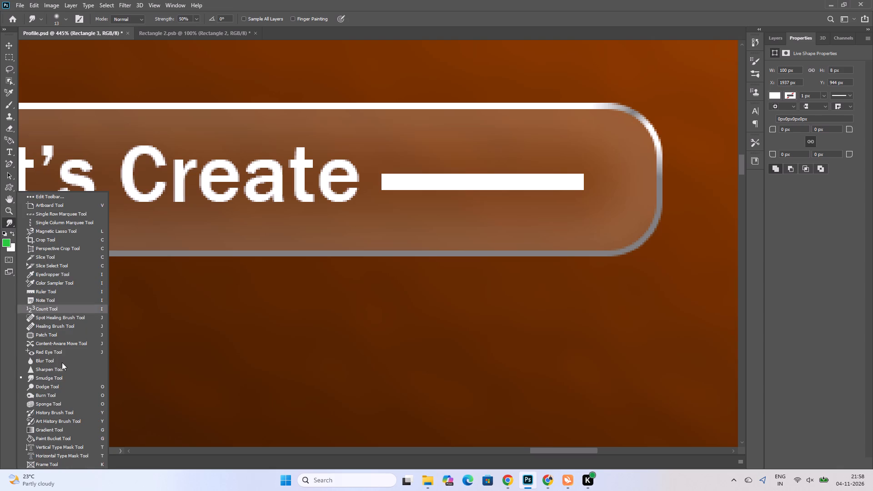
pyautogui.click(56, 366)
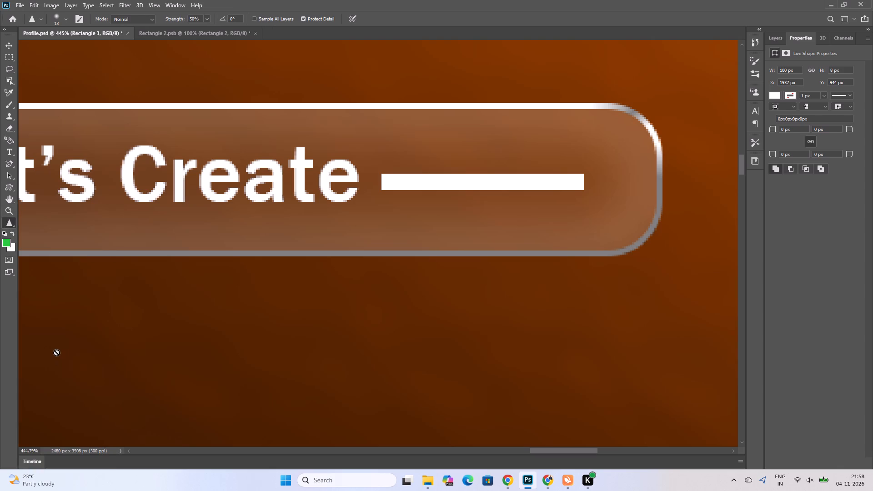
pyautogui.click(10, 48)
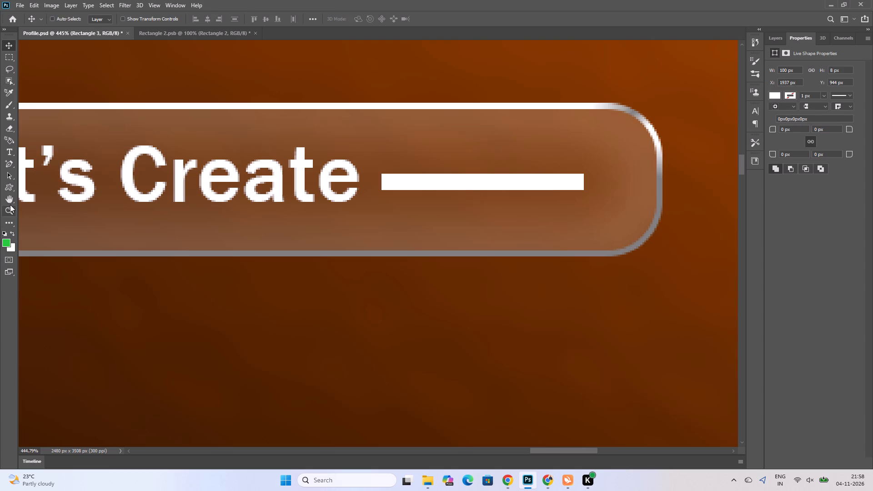
# Draw a white rectangle of about 45 by 24 px over the far end of the white bar.
pyautogui.rightClick(8, 190)
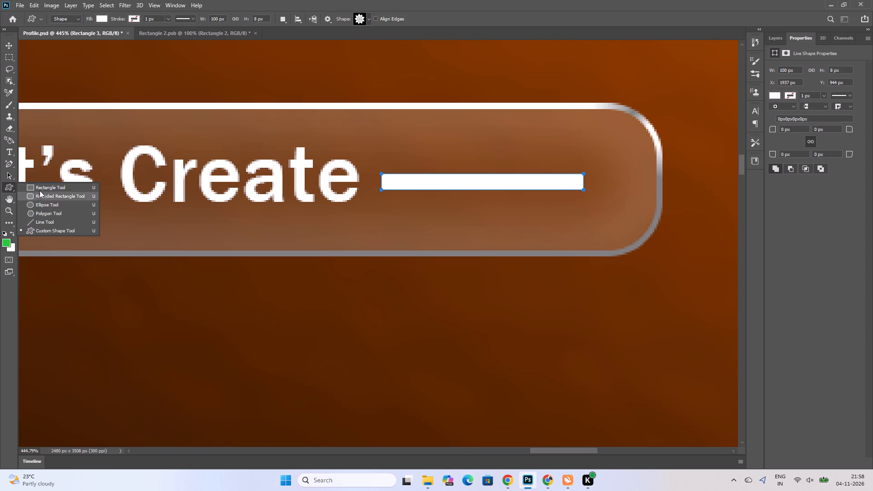
pyautogui.click(41, 190)
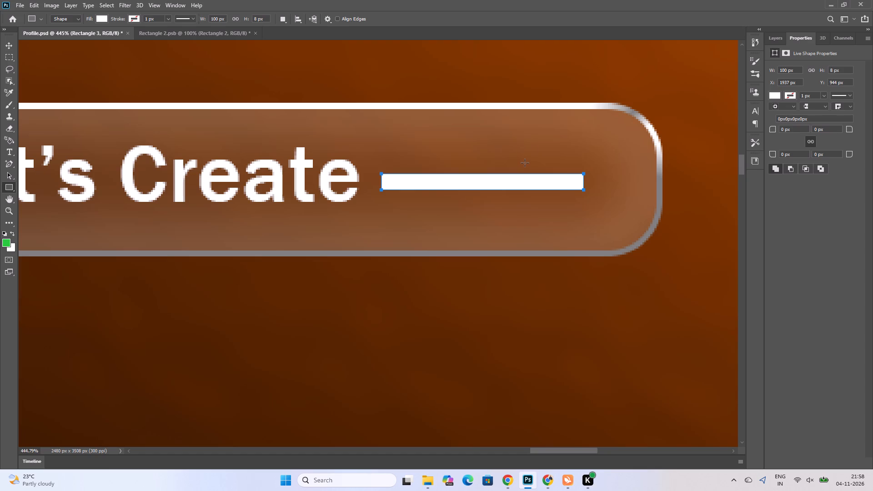
pyautogui.moveTo(525, 159); pyautogui.dragTo(608, 210)
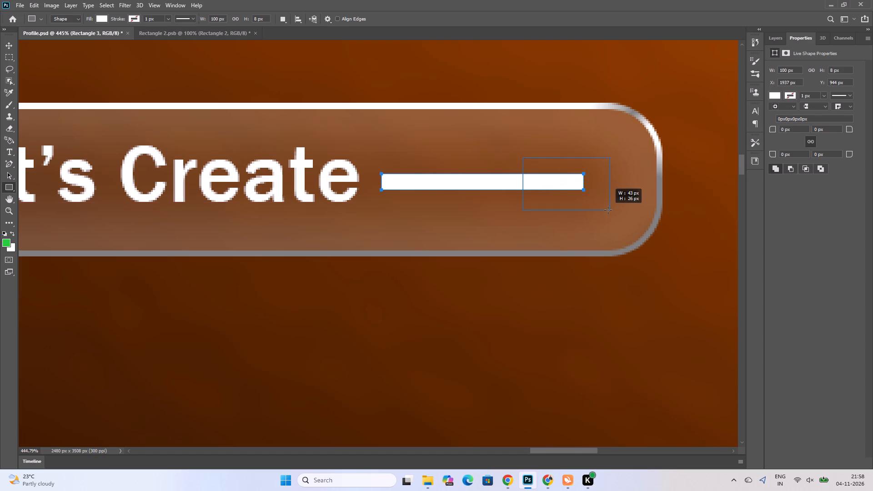
pyautogui.moveTo(608, 210); pyautogui.dragTo(612, 205)
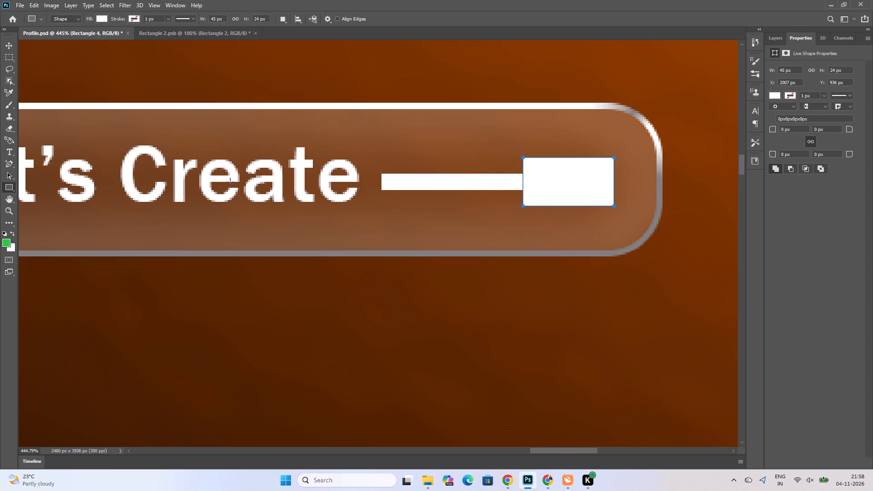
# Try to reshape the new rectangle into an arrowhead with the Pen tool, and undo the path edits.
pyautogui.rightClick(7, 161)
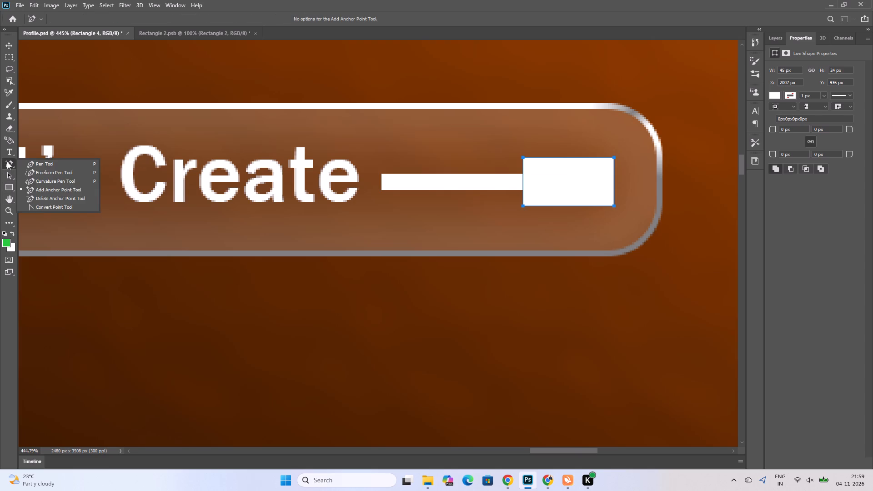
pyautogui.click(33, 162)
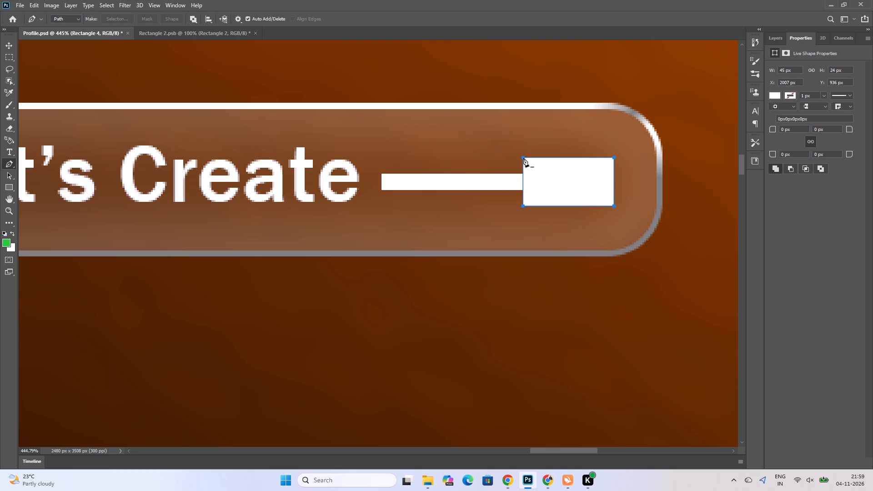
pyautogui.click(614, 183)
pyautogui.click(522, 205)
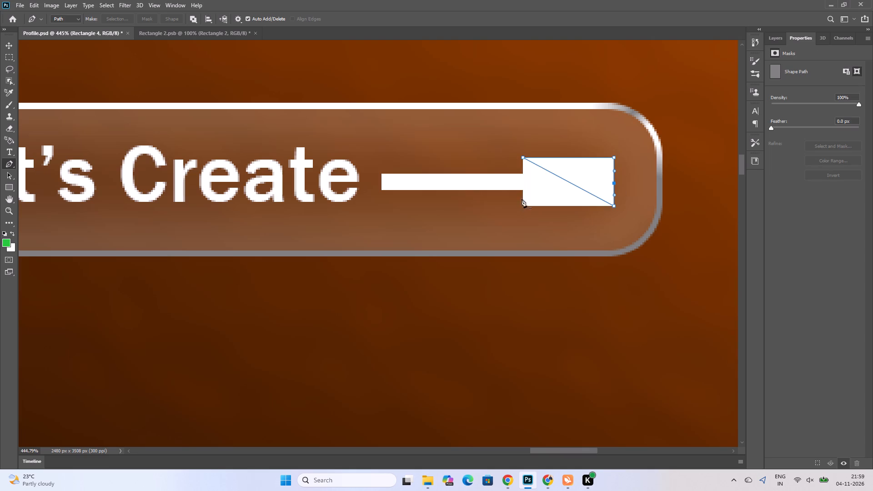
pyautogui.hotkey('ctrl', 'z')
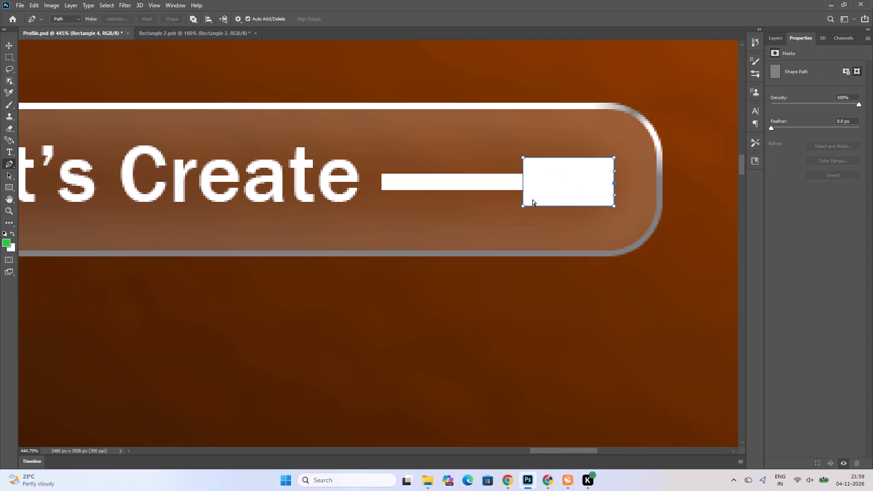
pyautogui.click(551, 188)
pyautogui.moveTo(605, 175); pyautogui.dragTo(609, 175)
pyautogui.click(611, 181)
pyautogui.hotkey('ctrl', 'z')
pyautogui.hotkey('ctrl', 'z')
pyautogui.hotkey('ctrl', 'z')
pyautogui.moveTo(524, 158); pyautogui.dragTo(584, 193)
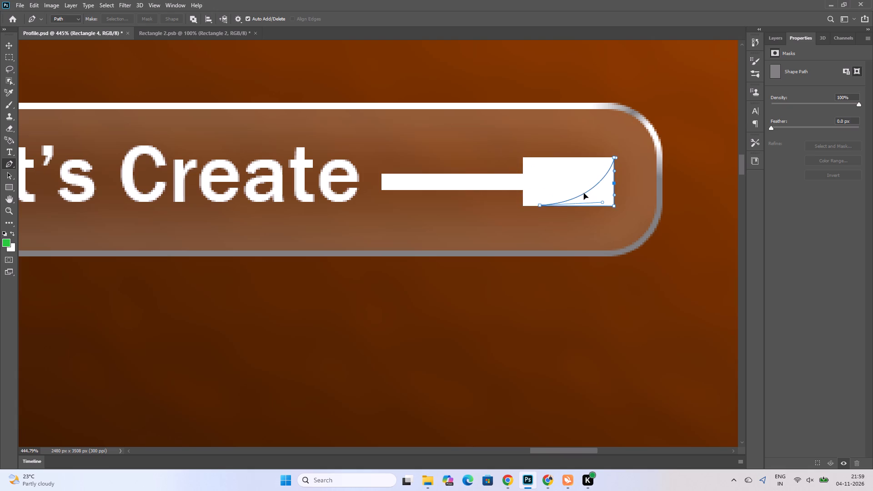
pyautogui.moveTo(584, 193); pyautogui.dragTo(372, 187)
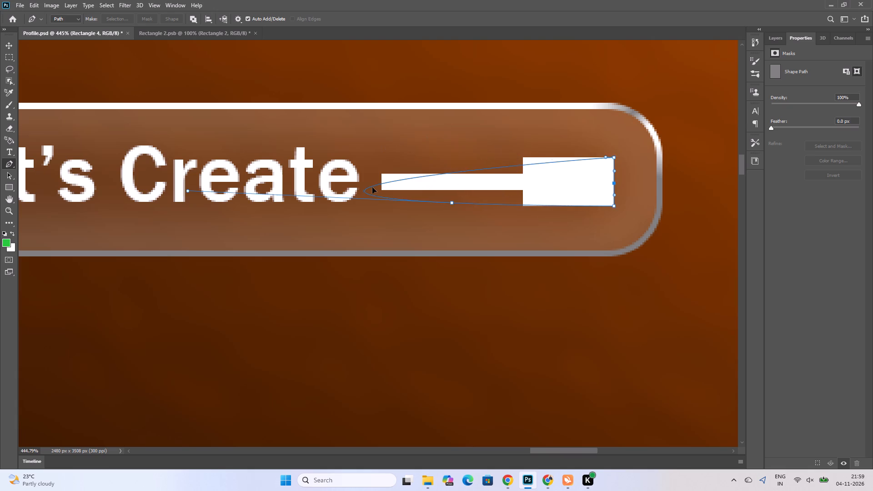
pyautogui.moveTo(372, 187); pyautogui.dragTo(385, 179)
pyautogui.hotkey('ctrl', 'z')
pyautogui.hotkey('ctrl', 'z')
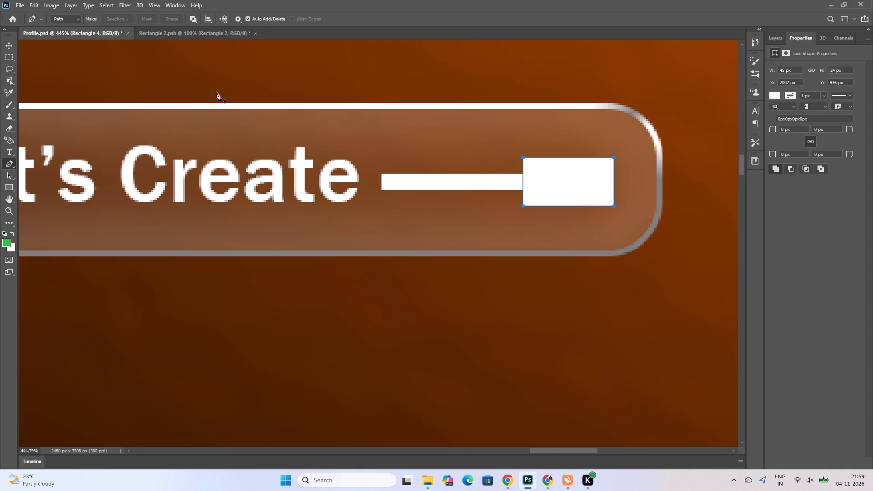
# Transform the rectangle to about 46 by 28 px and bring its two far corners together into an arrowhead point.
pyautogui.click(9, 43)
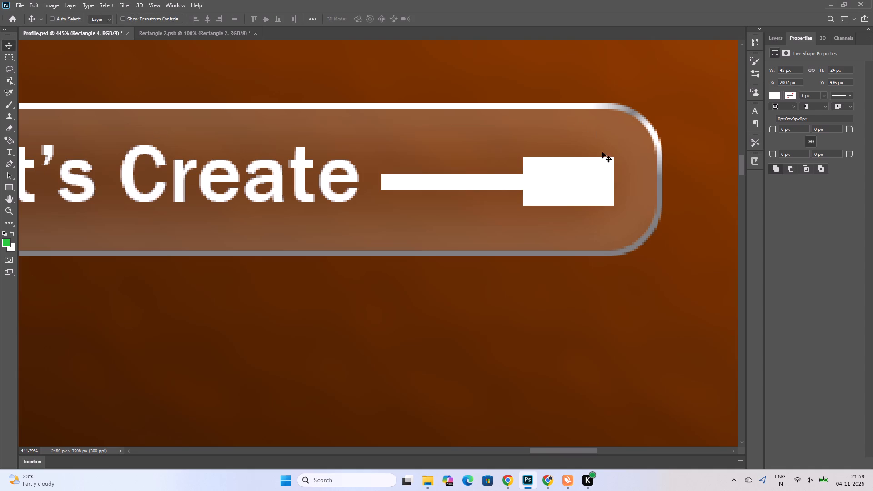
pyautogui.hotkey('ctrl', 't')
pyautogui.keyDown('alt'); pyautogui.click(613, 158); pyautogui.keyUp('alt')
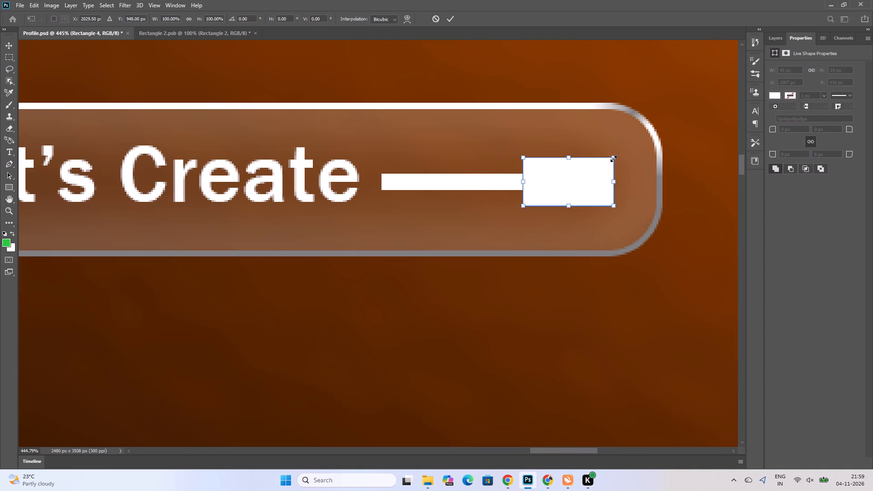
pyautogui.click(614, 155)
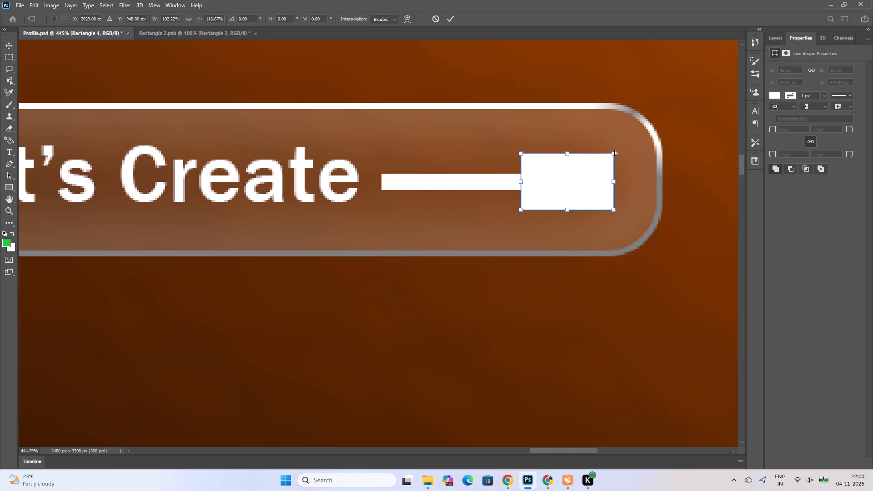
pyautogui.keyDown('ctrl'); pyautogui.moveTo(614, 152); pyautogui.dragTo(612, 181); pyautogui.keyUp('ctrl')
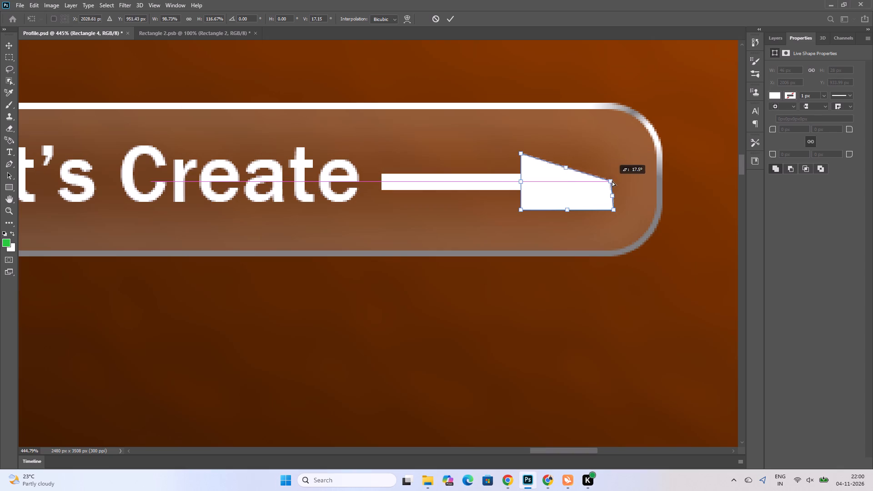
pyautogui.keyDown('ctrl'); pyautogui.moveTo(612, 181); pyautogui.dragTo(611, 176); pyautogui.keyUp('ctrl')
pyautogui.keyDown('ctrl'); pyautogui.moveTo(614, 210); pyautogui.dragTo(610, 181); pyautogui.keyUp('ctrl')
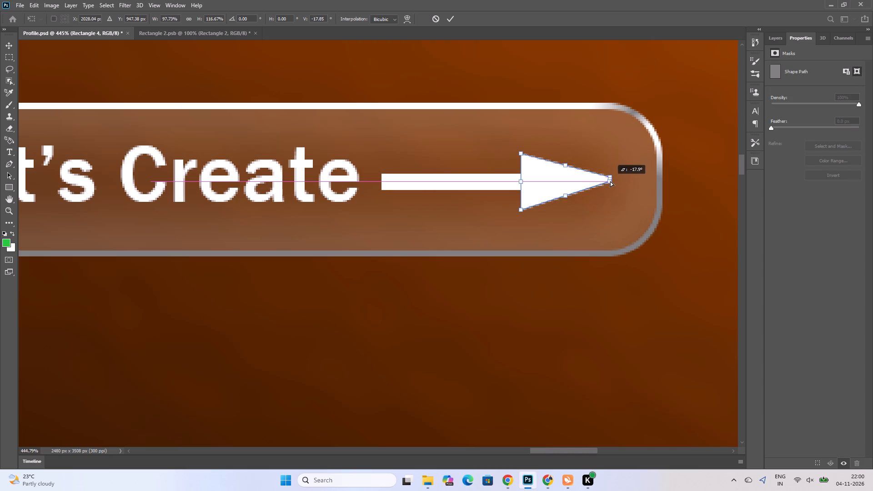
pyautogui.keyDown('ctrl'); pyautogui.moveTo(610, 181); pyautogui.dragTo(610, 178); pyautogui.keyUp('ctrl')
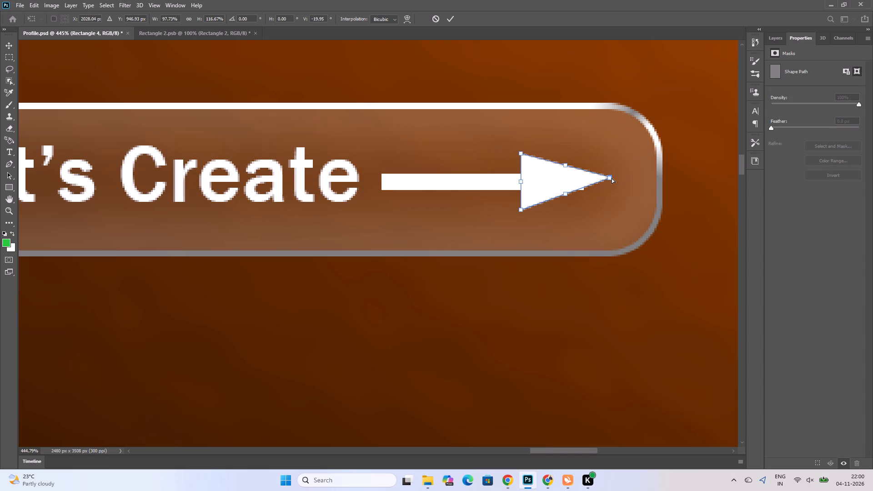
pyautogui.keyDown('ctrl'); pyautogui.click(611, 177); pyautogui.keyUp('ctrl')
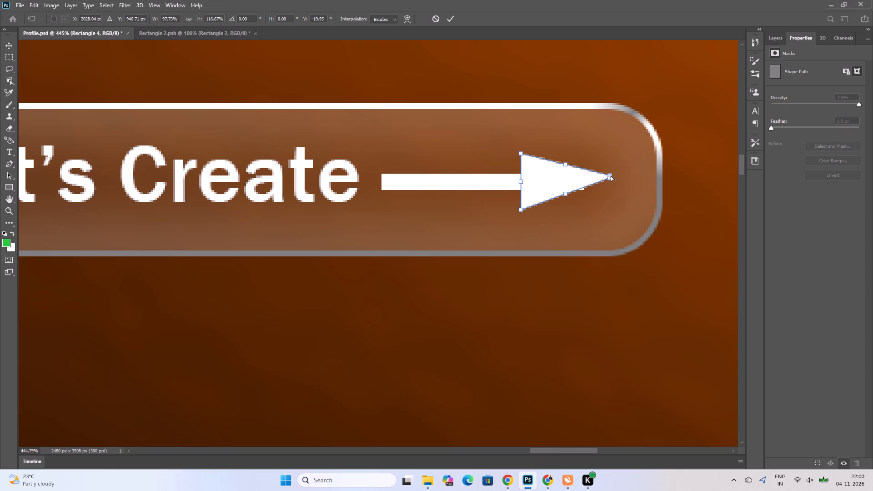
pyautogui.keyDown('ctrl'); pyautogui.click(612, 178); pyautogui.keyUp('ctrl')
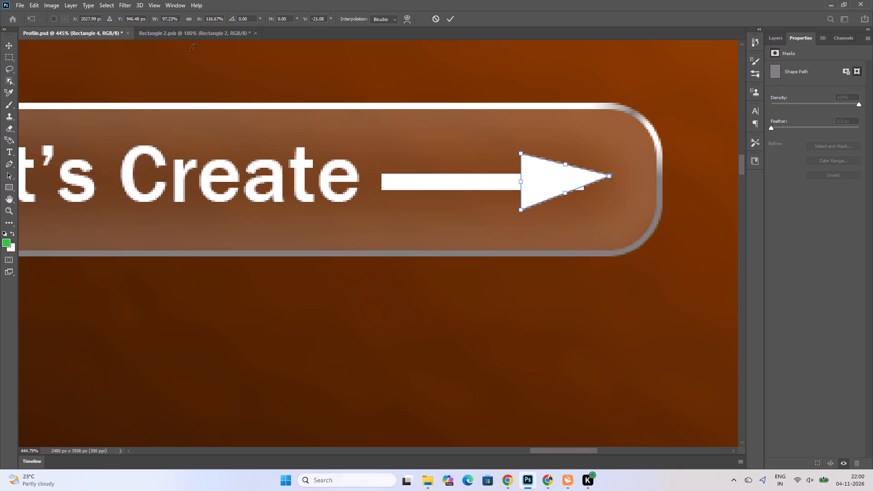
# Show the rulers, finish the arrowhead transform, and place a horizontal guide through the arrow's centre and a vertical guide at its tip.
pyautogui.hotkey('ctrl', 'r')
pyautogui.press('super+r')
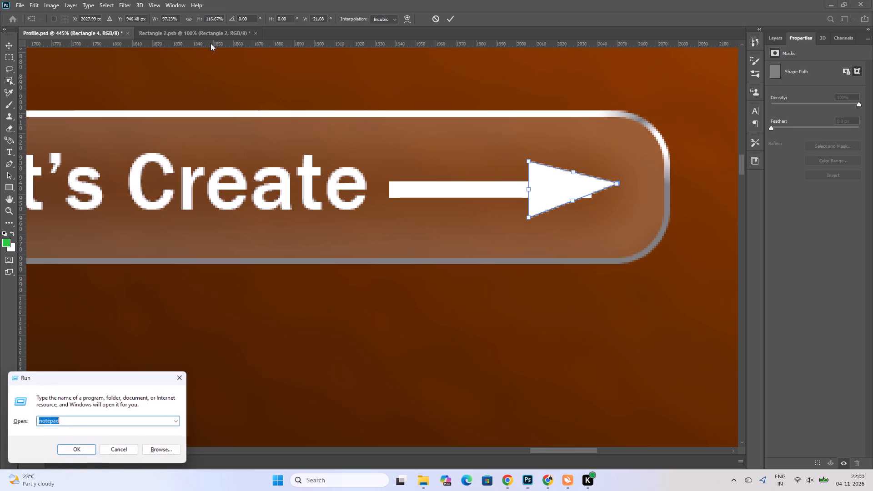
pyautogui.click(182, 378)
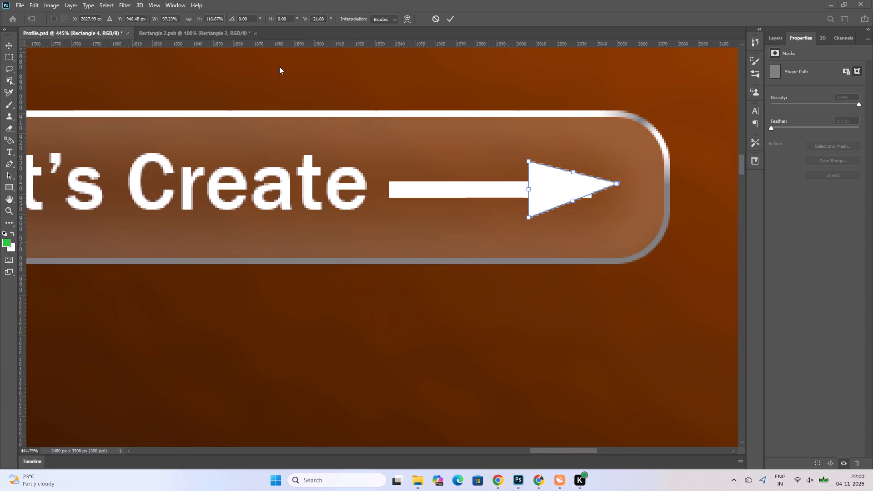
pyautogui.moveTo(327, 41); pyautogui.dragTo(330, 113)
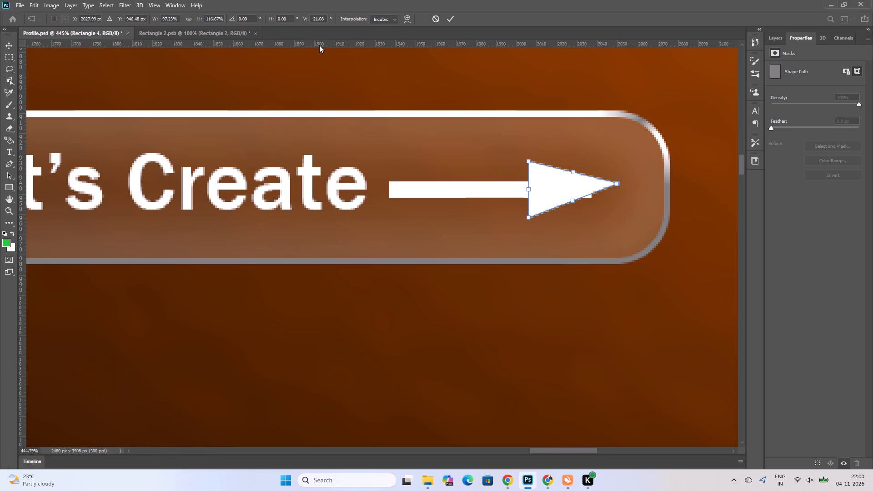
pyautogui.moveTo(319, 45); pyautogui.dragTo(331, 190)
pyautogui.click(451, 19)
pyautogui.moveTo(388, 41); pyautogui.dragTo(388, 46)
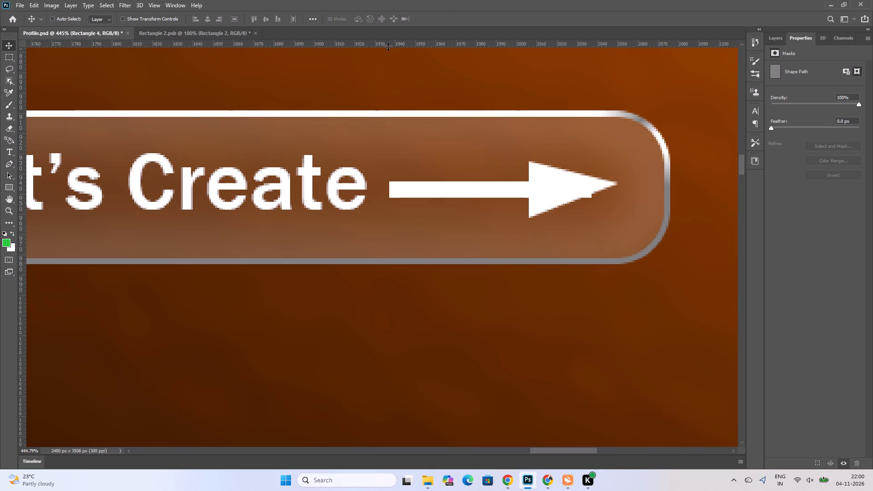
pyautogui.moveTo(388, 46); pyautogui.dragTo(391, 192)
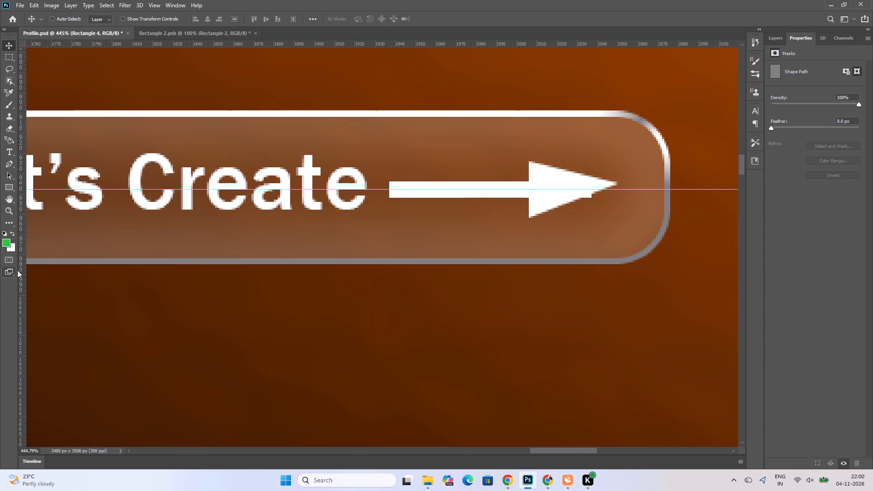
pyautogui.moveTo(22, 266); pyautogui.dragTo(619, 275)
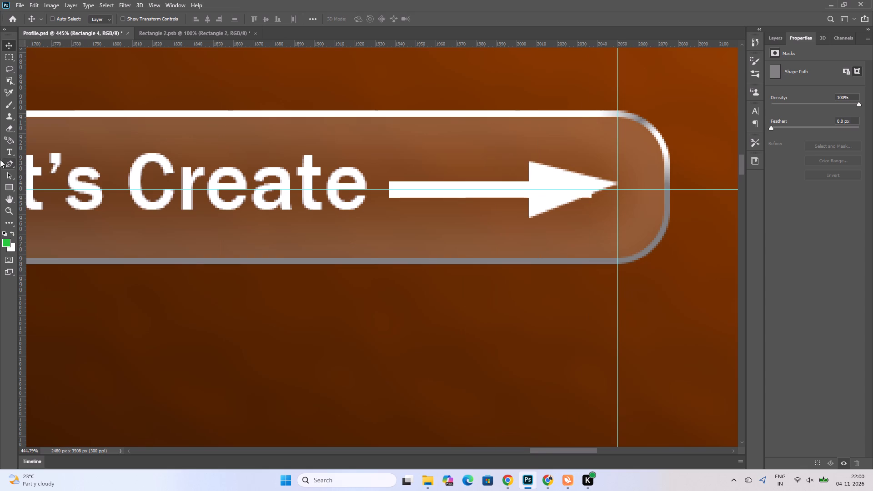
# Transform the arrowhead so that its tip sits where the two guides cross.
pyautogui.click(554, 183)
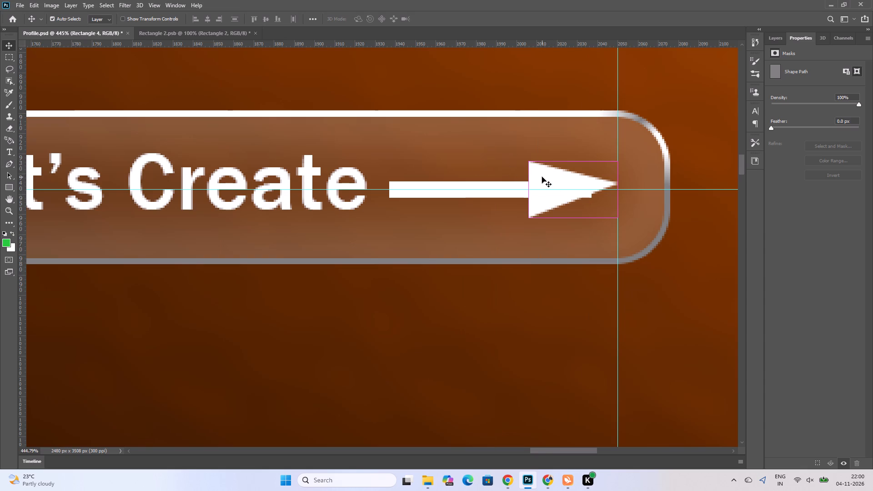
pyautogui.hotkey('ctrl', 't')
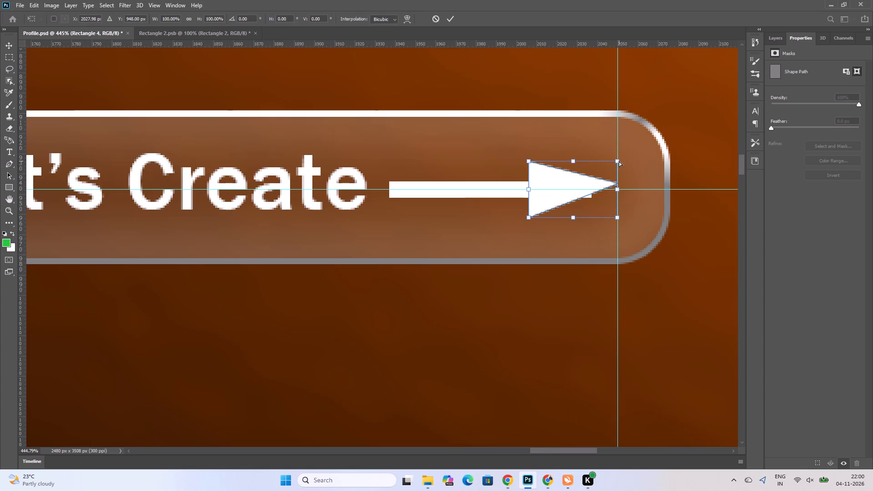
pyautogui.keyDown('ctrl'); pyautogui.moveTo(617, 160); pyautogui.dragTo(619, 170); pyautogui.keyUp('ctrl')
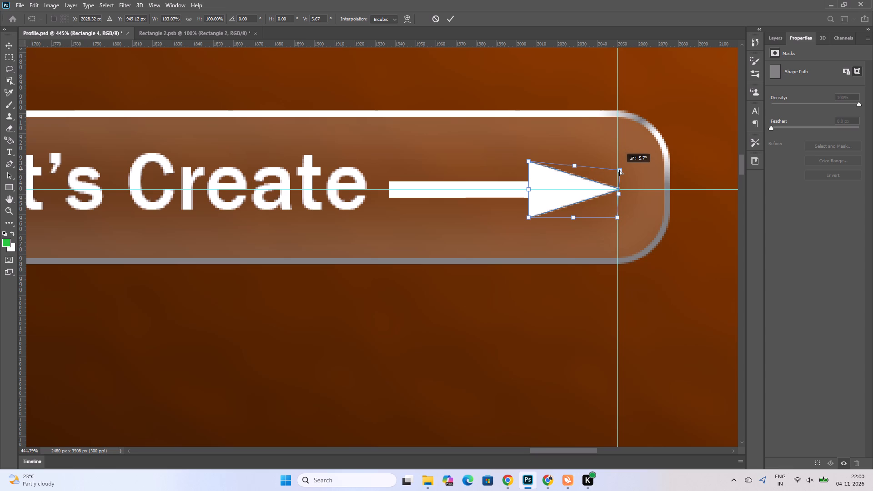
pyautogui.keyDown('ctrl'); pyautogui.moveTo(619, 170); pyautogui.dragTo(618, 170); pyautogui.keyUp('ctrl')
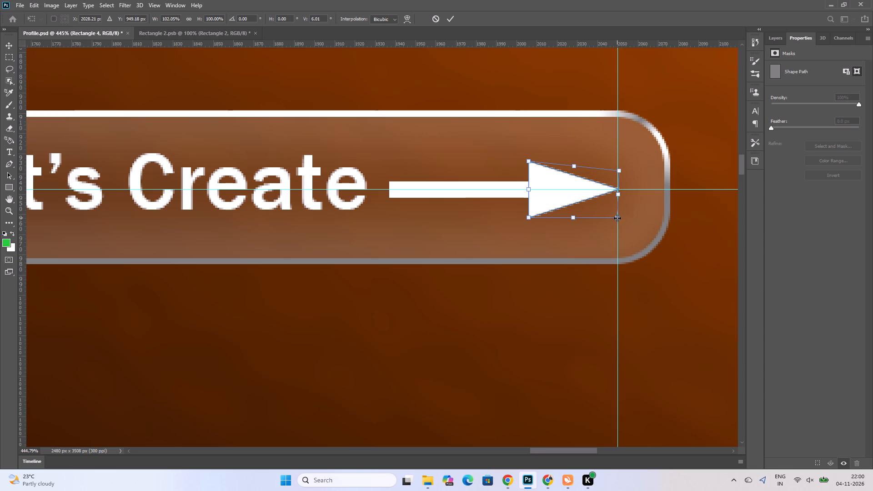
pyautogui.keyDown('ctrl'); pyautogui.moveTo(617, 218); pyautogui.dragTo(619, 206); pyautogui.keyUp('ctrl')
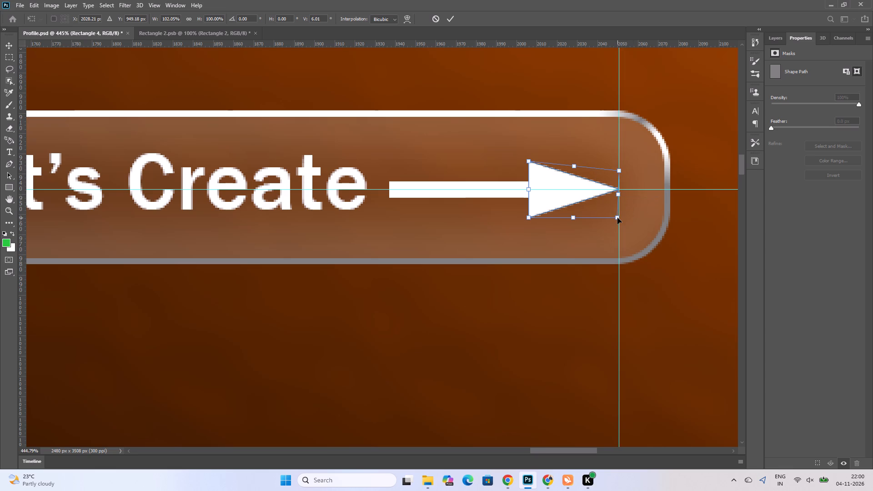
# Nudge the arrowhead so that its tip meets the crossing of the two guides, and apply the transform.
pyautogui.keyDown('ctrl'); pyautogui.click(617, 218); pyautogui.keyUp('ctrl')
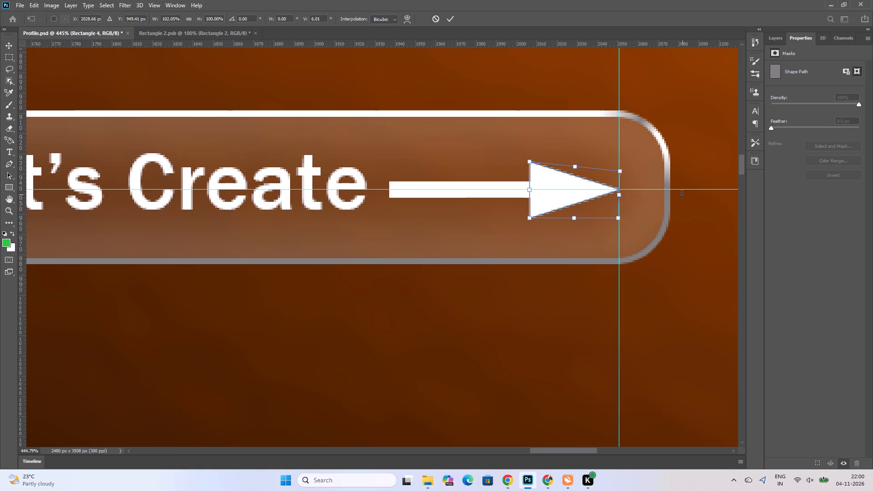
pyautogui.press('Return')
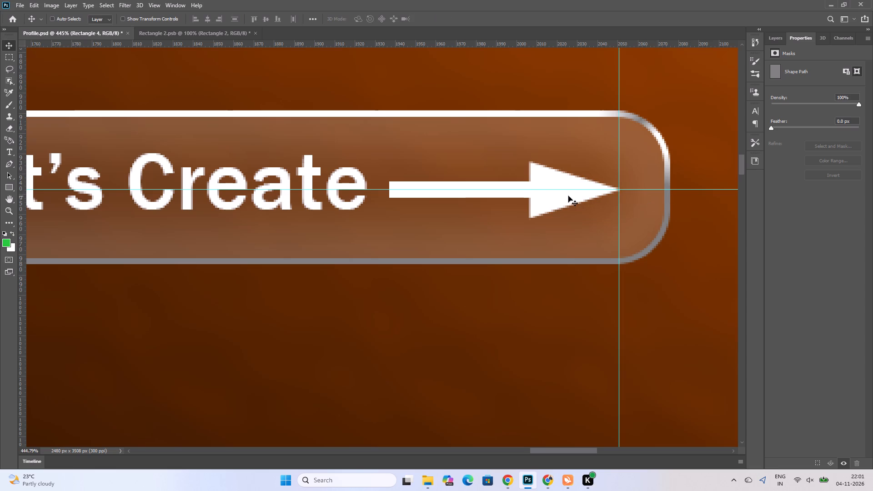
# Examine the Let's Create button within the whole layout, and look at the video editor portfolio reference with its arrow button in Chrome.
pyautogui.keyDown('alt'); pyautogui.scroll(-15, 544, 196); pyautogui.keyUp('alt')
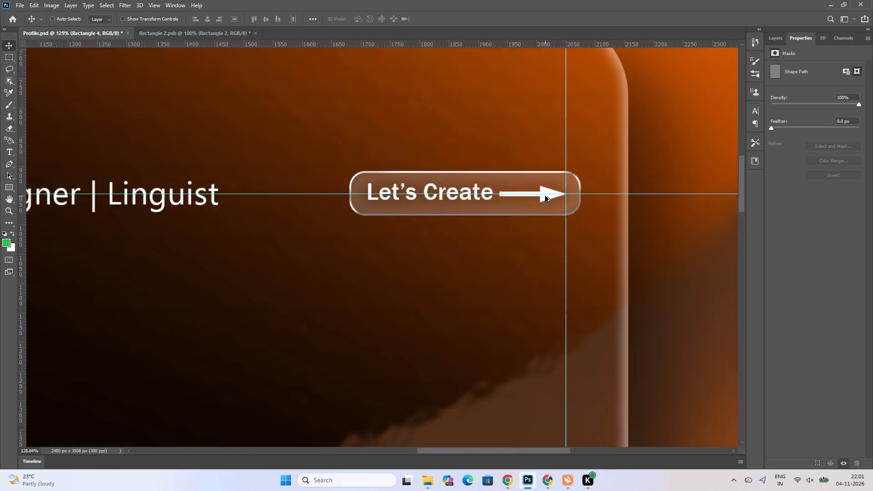
pyautogui.keyDown('alt'); pyautogui.scroll(-12, 545, 196); pyautogui.keyUp('alt')
pyautogui.keyDown('alt'); pyautogui.scroll(4, 542, 198); pyautogui.keyUp('alt')
pyautogui.keyDown('alt'); pyautogui.scroll(-3, 531, 199); pyautogui.keyUp('alt')
pyautogui.keyDown('alt'); pyautogui.scroll(3, 531, 199); pyautogui.keyUp('alt')
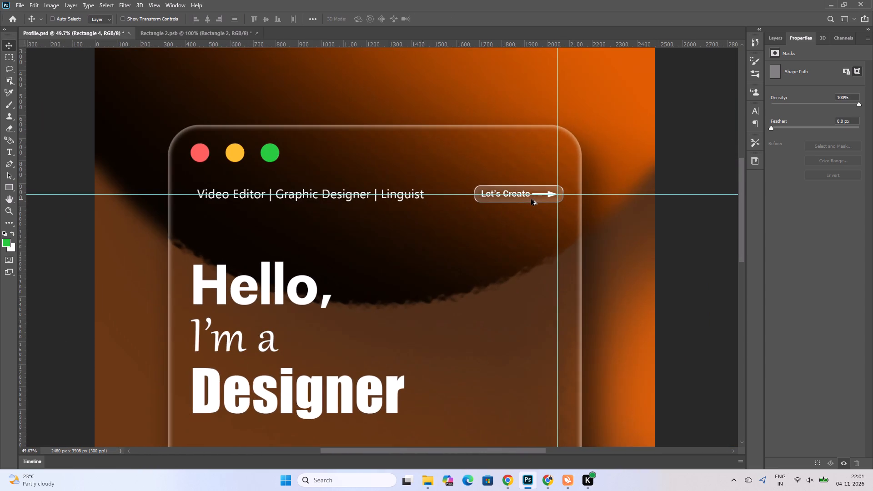
pyautogui.click(50, 235)
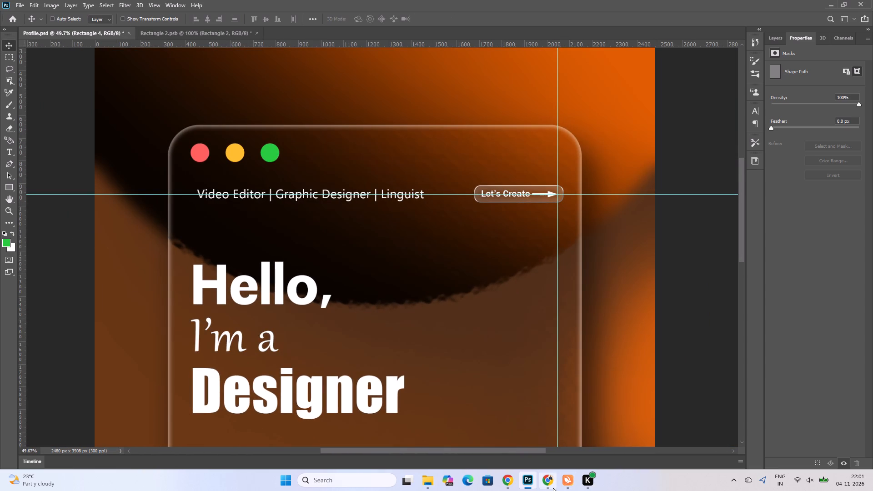
pyautogui.click(553, 487)
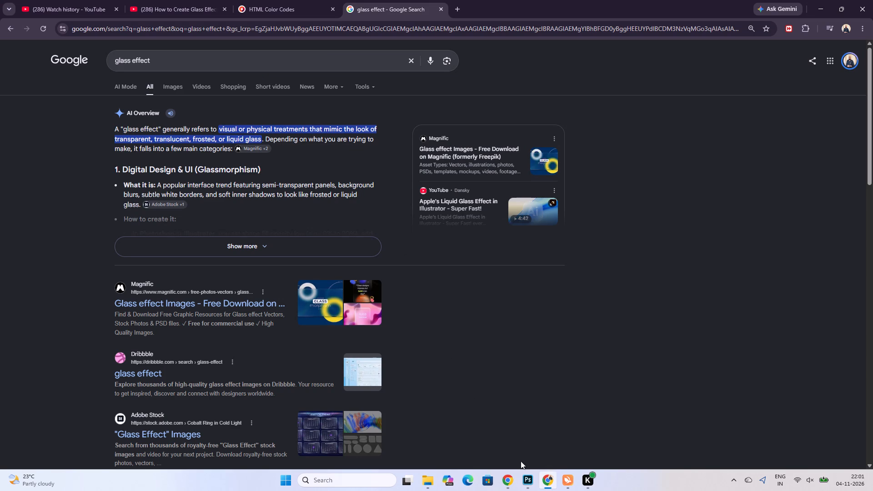
pyautogui.click(513, 482)
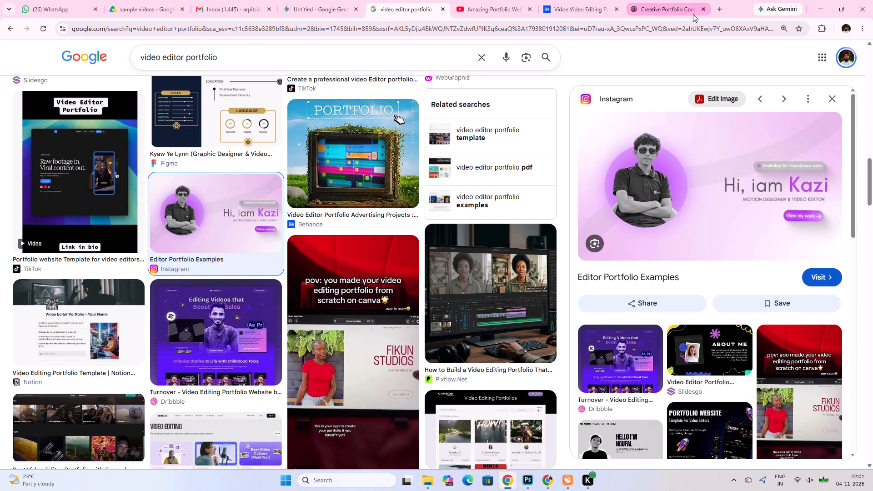
pyautogui.click(547, 482)
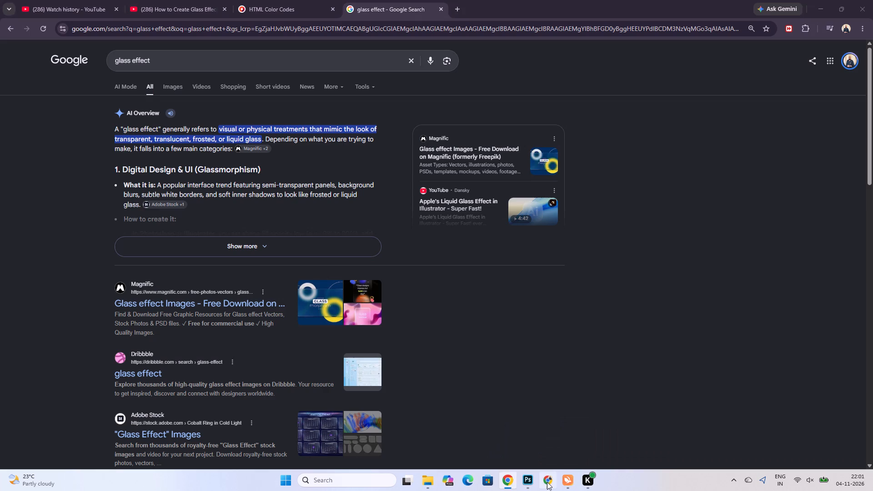
pyautogui.click(552, 483)
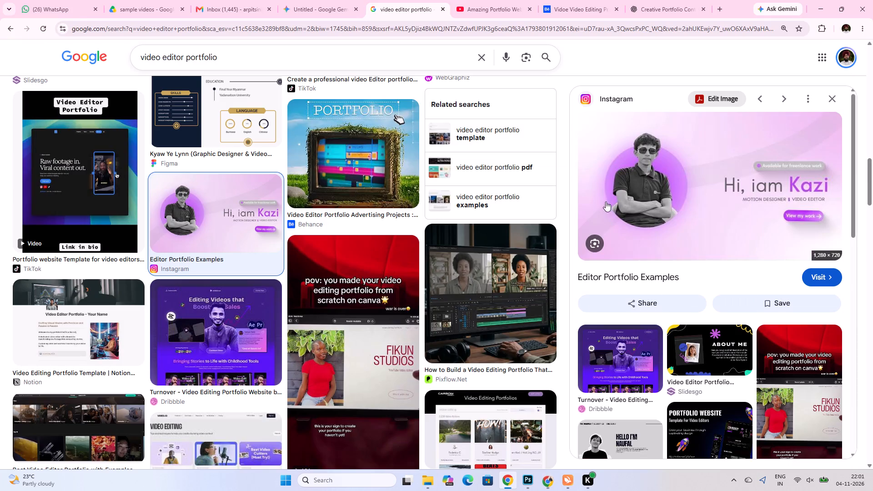
pyautogui.click(524, 483)
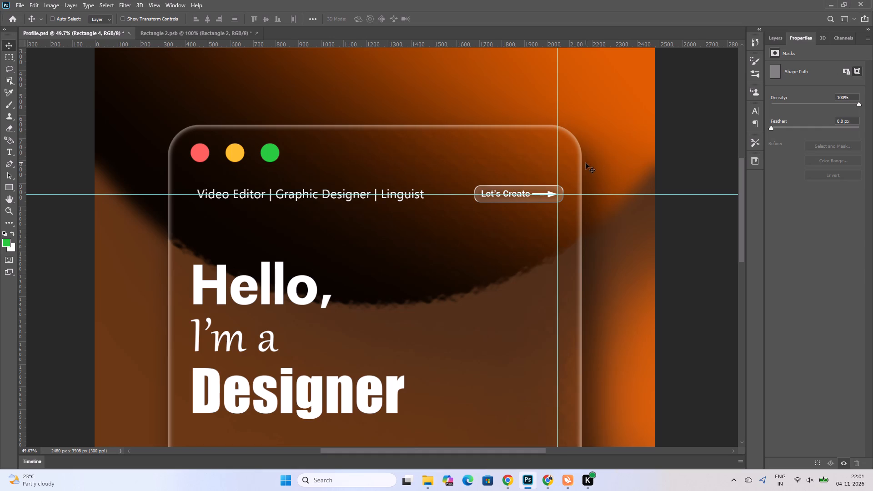
# Back in Photoshop, select the Rectangle 3 layer that forms the arrow's shaft in the Let's Create button.
pyautogui.keyDown('alt'); pyautogui.scroll(13, 594, 172); pyautogui.keyUp('alt')
pyautogui.keyDown('alt'); pyautogui.scroll(3, 513, 207); pyautogui.keyUp('alt')
pyautogui.keyDown('alt'); pyautogui.scroll(3, 405, 257); pyautogui.keyUp('alt')
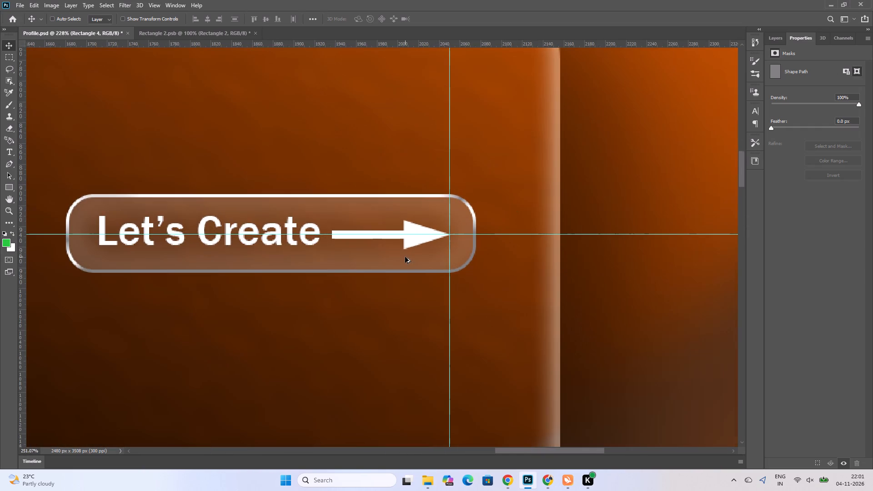
pyautogui.keyDown('alt'); pyautogui.scroll(2, 405, 257); pyautogui.keyUp('alt')
pyautogui.click(773, 43)
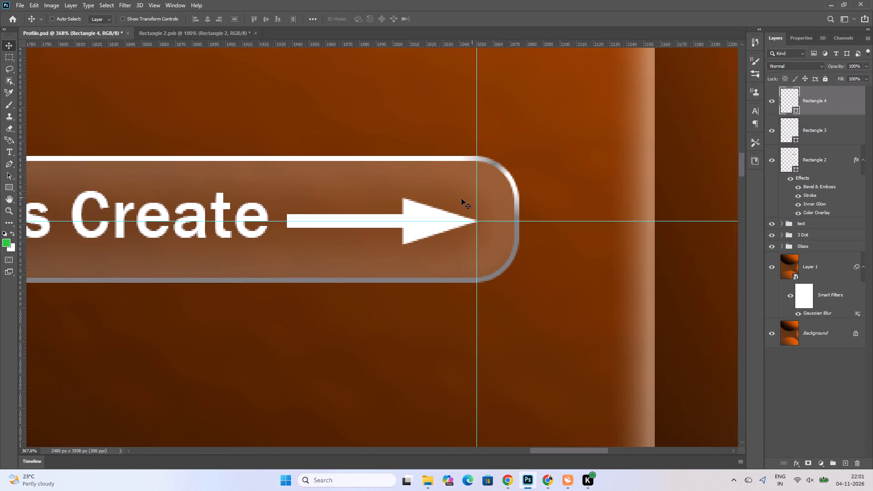
pyautogui.click(816, 130)
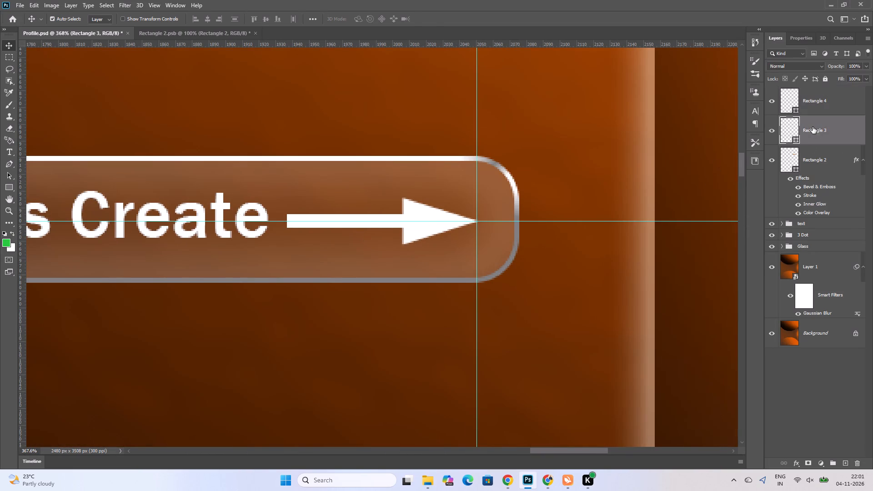
# Shorten the white bar from its text-side end to about 80 by 8 px.
pyautogui.hotkey('ctrl', 't')
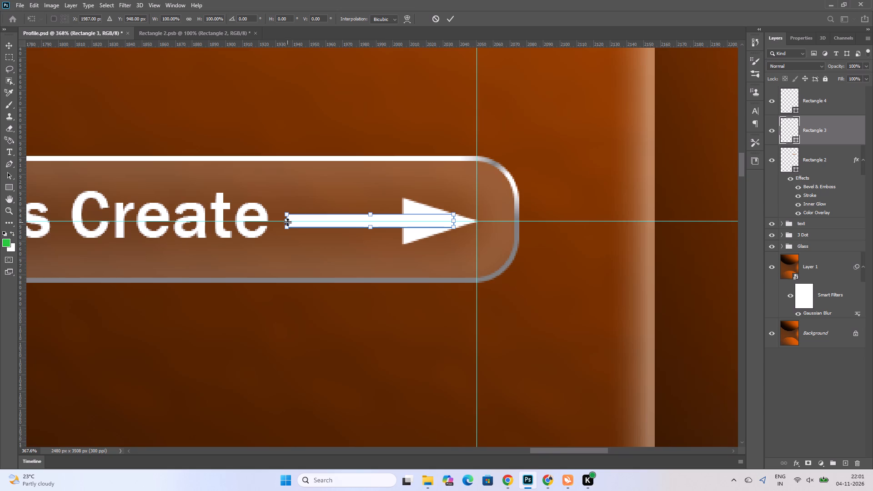
pyautogui.moveTo(287, 220); pyautogui.dragTo(320, 221)
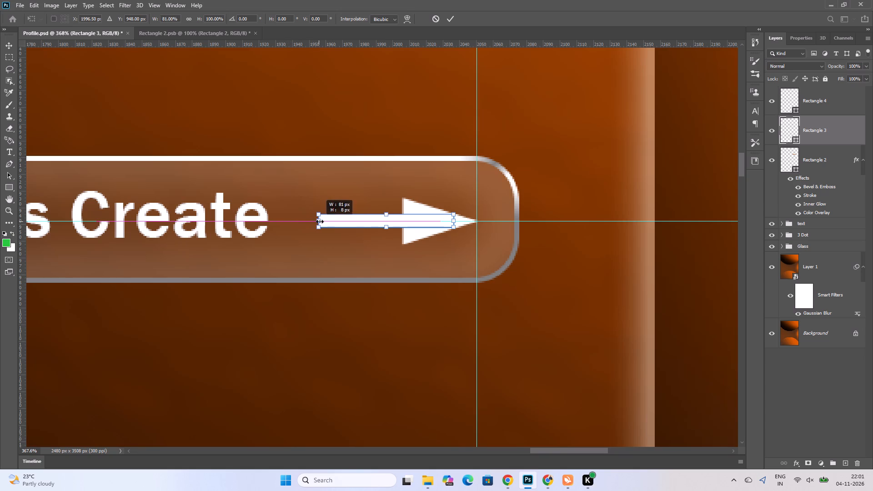
pyautogui.moveTo(320, 221); pyautogui.dragTo(322, 222)
pyautogui.press('.')
pyautogui.press('Return')
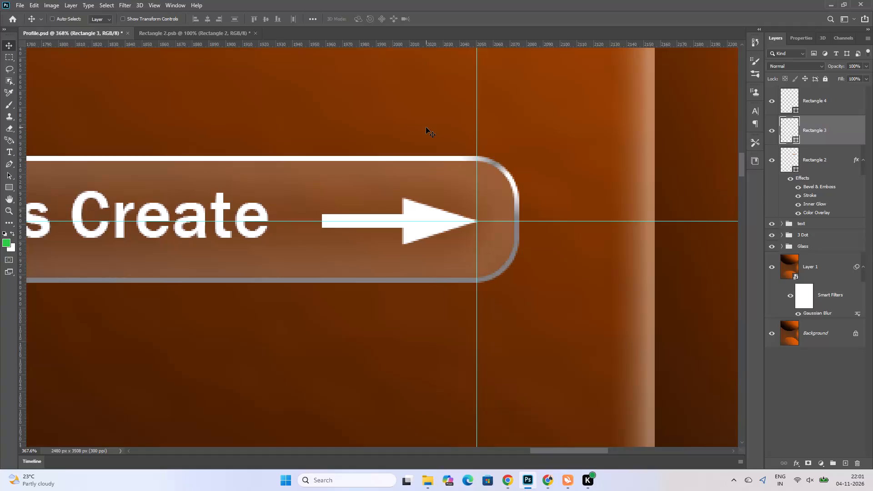
# Merge the arrowhead and the white bar into a single shape layer.
pyautogui.keyDown('shift'); pyautogui.click(805, 95); pyautogui.keyUp('shift')
pyautogui.rightClick(839, 123)
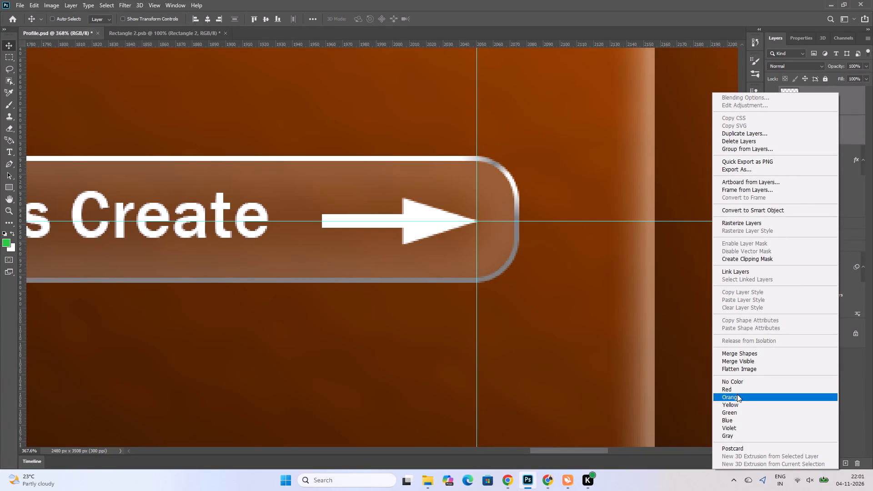
pyautogui.click(745, 351)
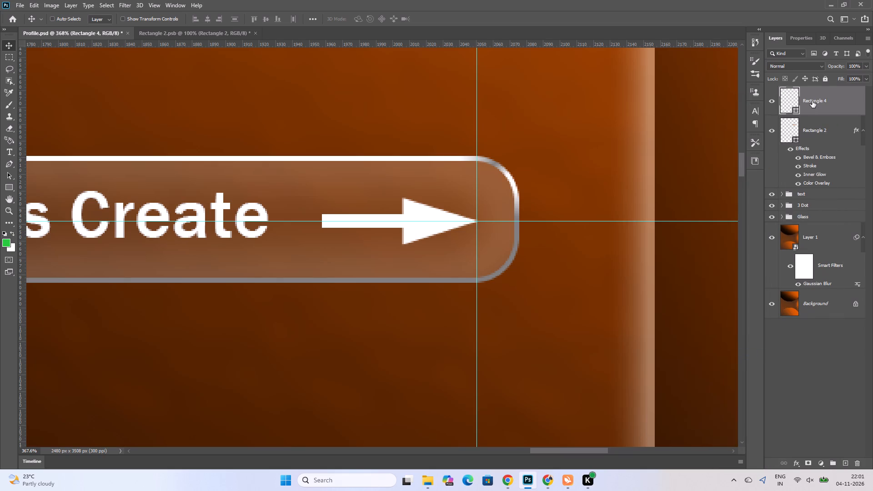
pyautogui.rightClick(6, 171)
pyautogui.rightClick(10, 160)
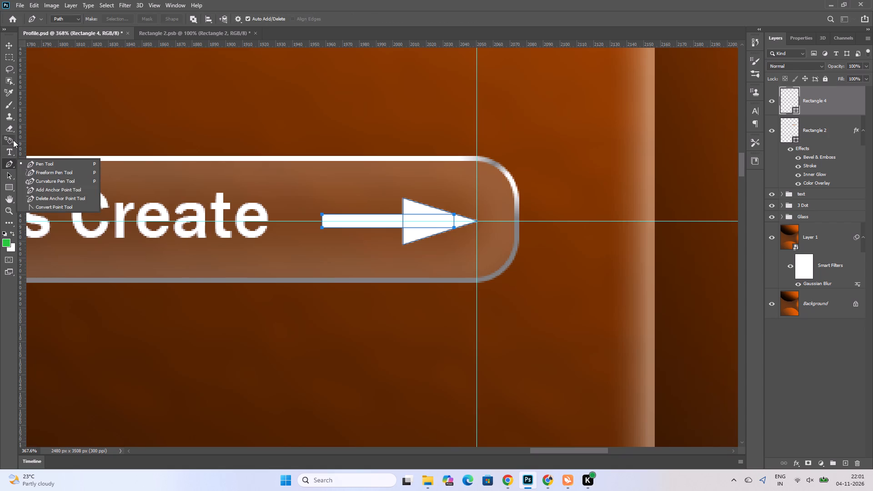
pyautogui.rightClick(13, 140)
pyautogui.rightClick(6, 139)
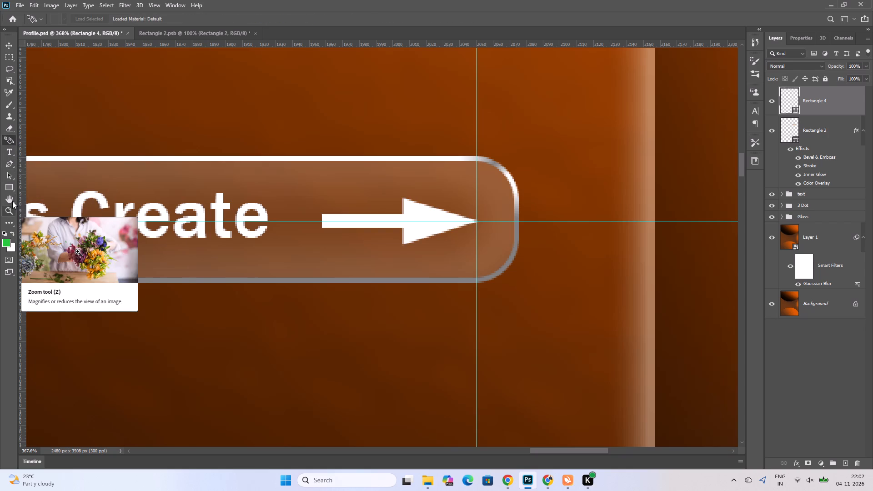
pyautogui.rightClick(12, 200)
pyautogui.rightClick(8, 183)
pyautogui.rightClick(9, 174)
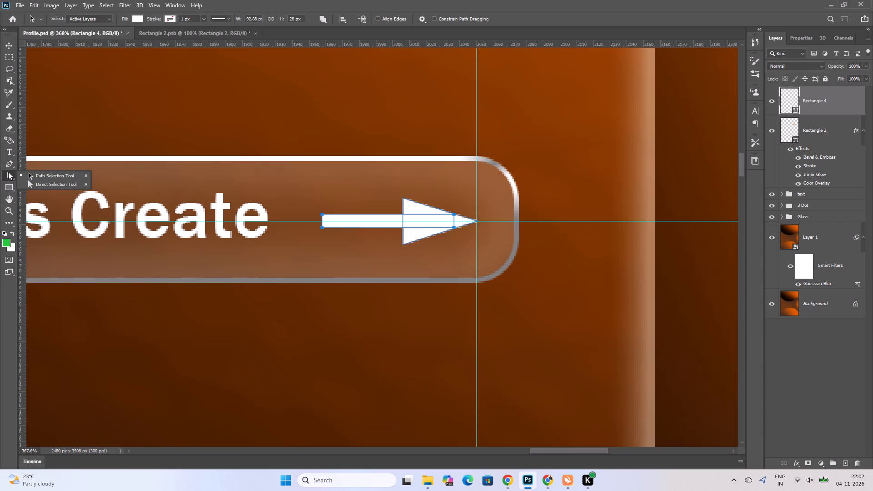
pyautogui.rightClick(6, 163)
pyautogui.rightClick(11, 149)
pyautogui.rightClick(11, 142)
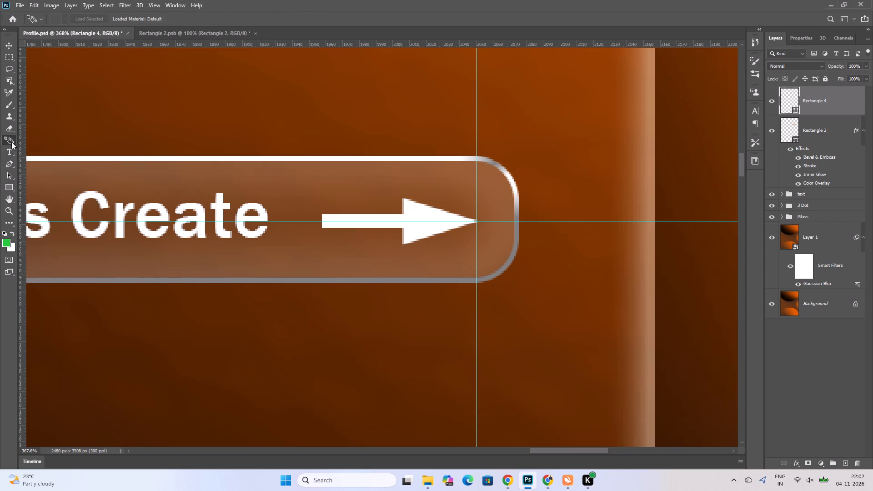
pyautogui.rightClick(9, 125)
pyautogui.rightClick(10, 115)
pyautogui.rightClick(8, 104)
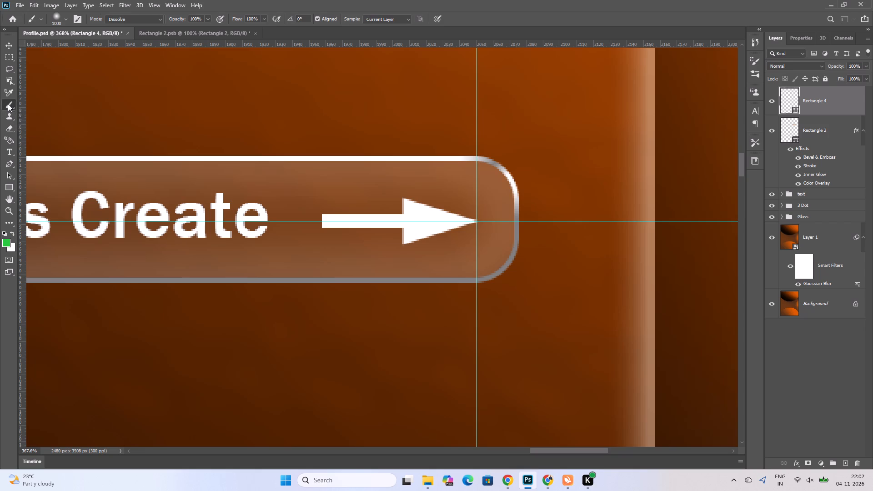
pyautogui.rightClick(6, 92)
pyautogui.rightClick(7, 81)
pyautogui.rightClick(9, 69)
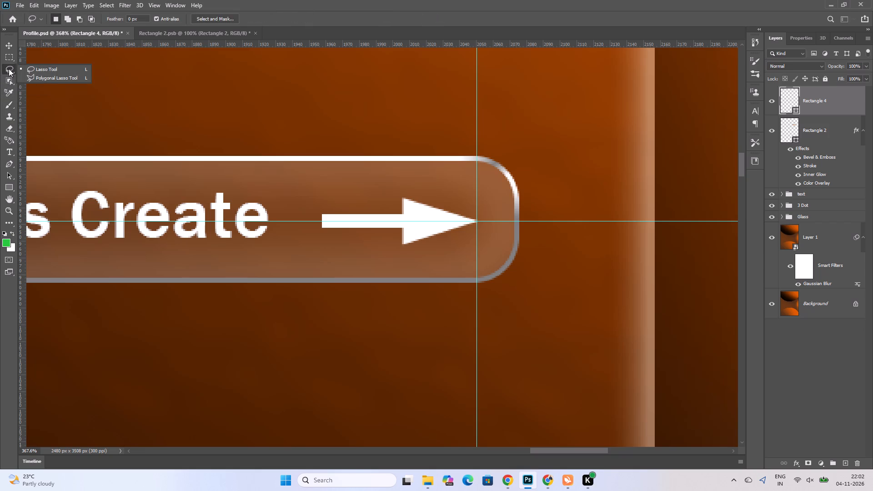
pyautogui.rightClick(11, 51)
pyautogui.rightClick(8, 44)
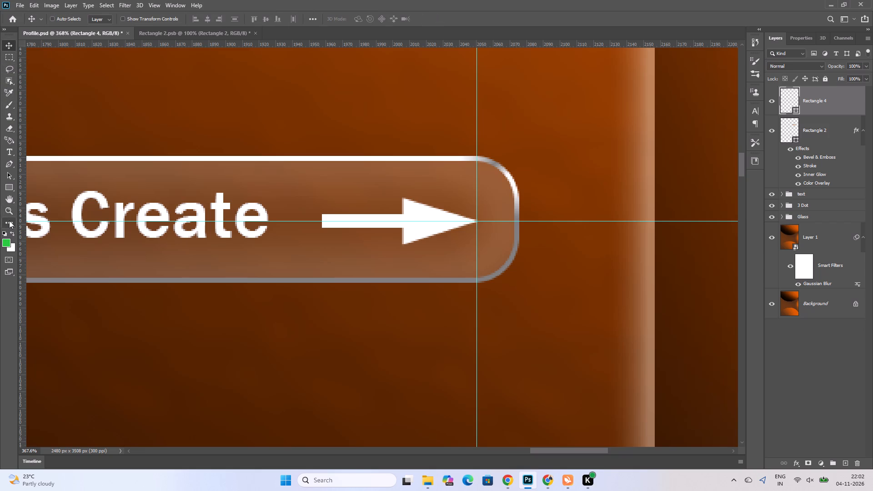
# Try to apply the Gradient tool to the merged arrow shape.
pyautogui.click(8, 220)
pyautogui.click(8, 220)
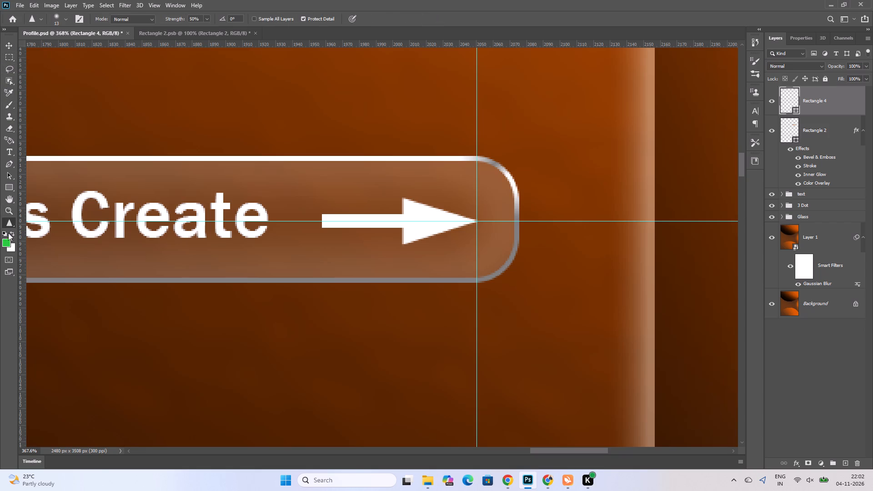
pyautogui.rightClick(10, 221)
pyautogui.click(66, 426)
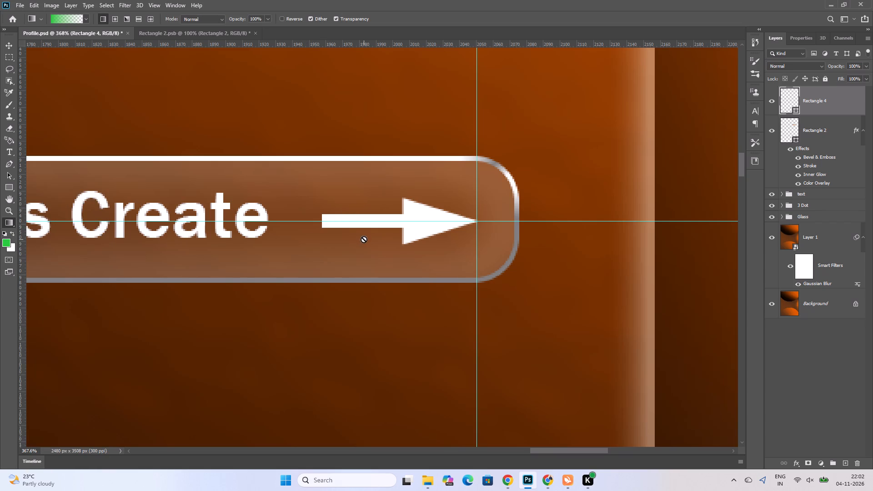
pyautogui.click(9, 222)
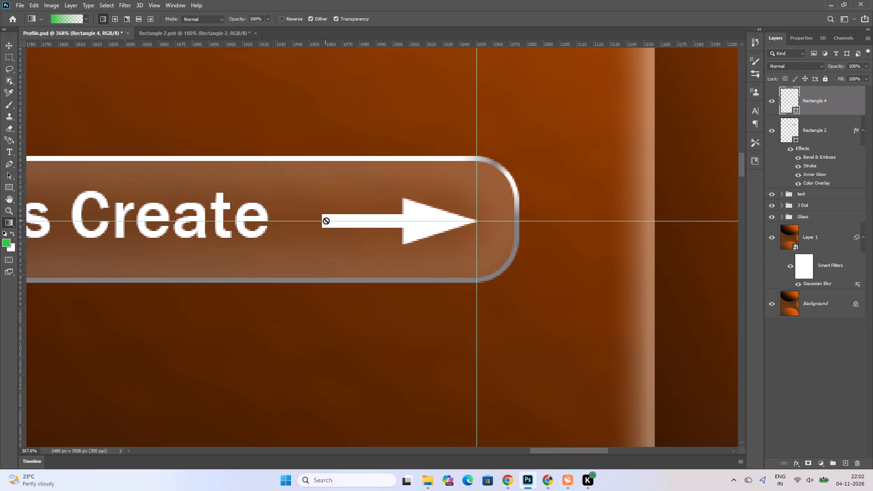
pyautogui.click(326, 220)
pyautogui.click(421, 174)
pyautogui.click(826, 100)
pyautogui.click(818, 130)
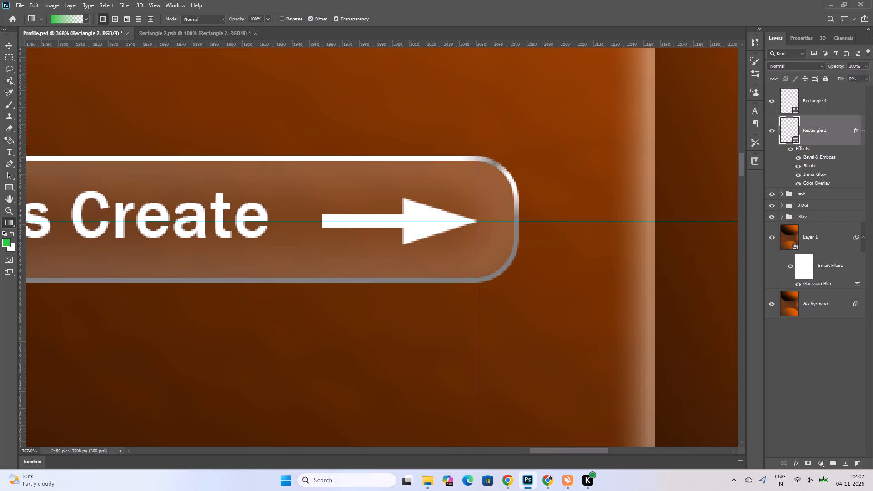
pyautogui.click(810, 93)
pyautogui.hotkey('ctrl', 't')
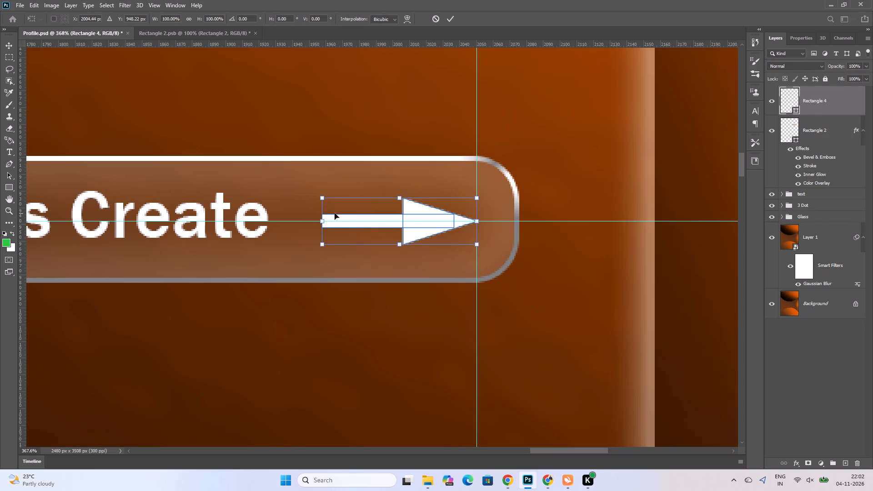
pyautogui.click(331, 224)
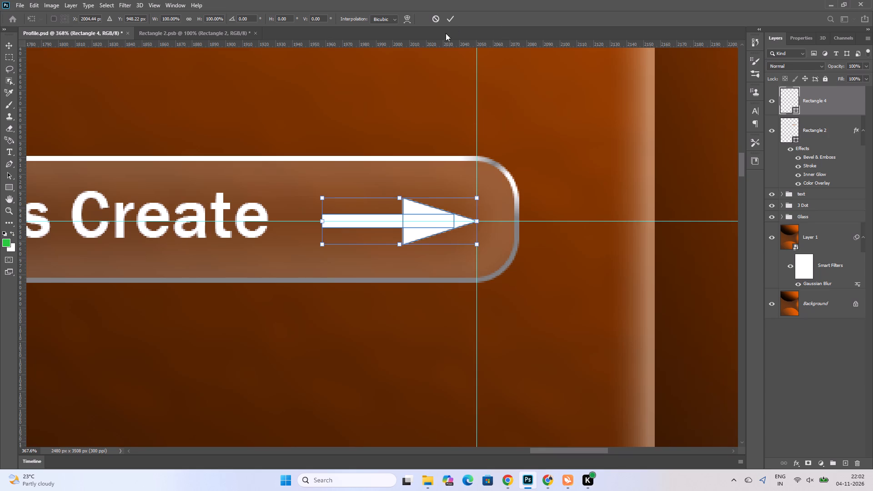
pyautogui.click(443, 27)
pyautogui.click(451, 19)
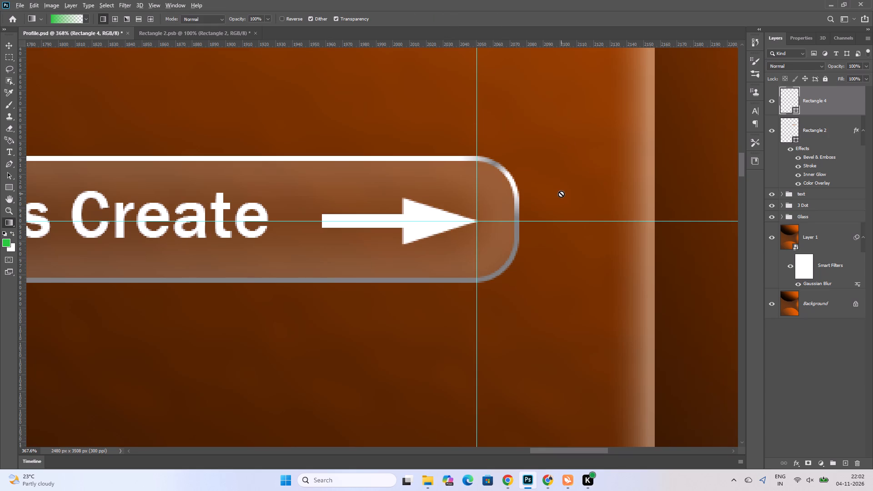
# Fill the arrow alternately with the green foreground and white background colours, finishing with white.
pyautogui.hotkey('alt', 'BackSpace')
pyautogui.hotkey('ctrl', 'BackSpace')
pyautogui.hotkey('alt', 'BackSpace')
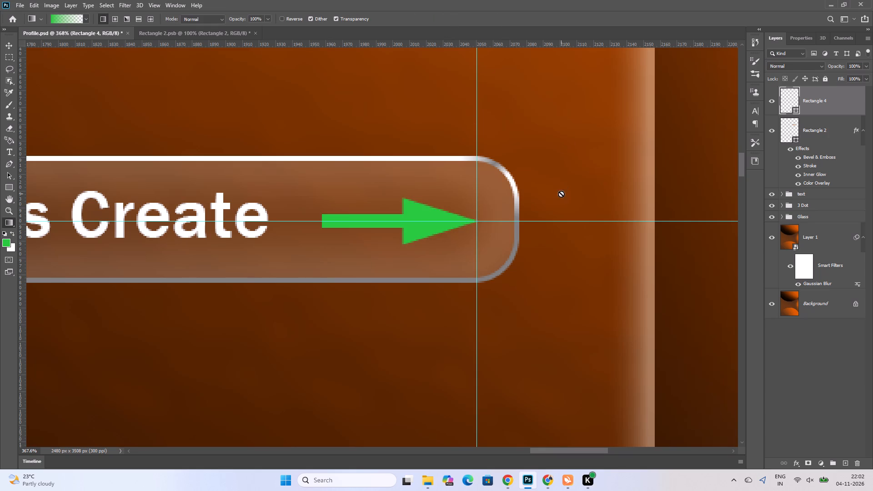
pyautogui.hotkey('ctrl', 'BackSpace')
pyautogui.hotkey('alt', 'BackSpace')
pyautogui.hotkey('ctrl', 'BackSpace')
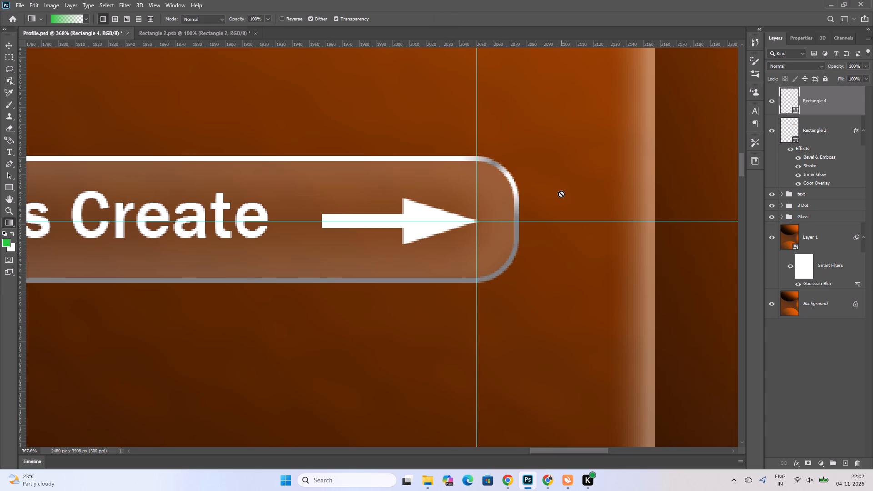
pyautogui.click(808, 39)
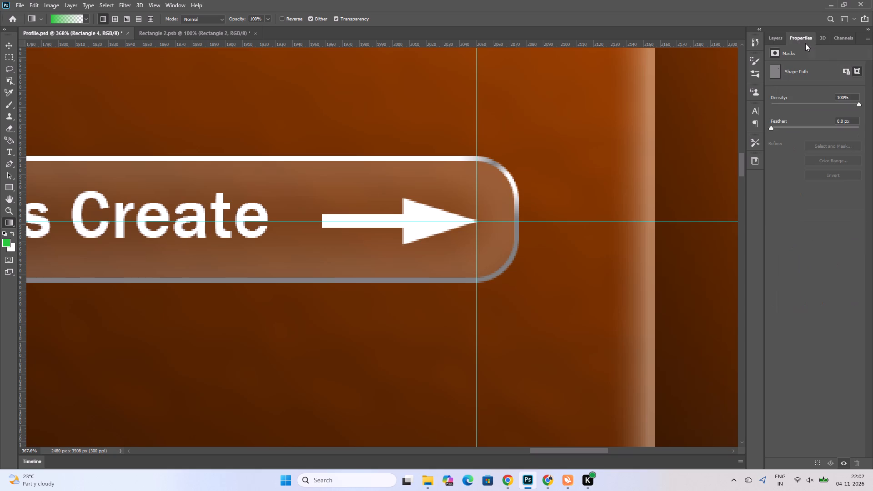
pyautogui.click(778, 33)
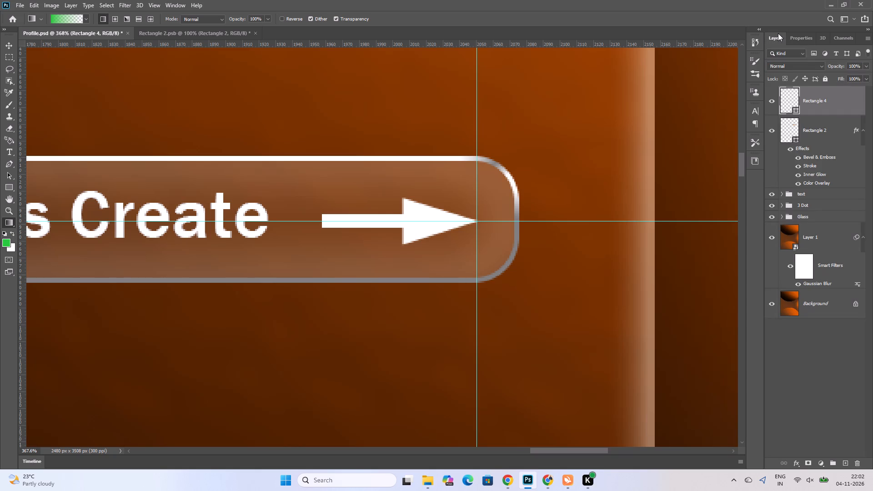
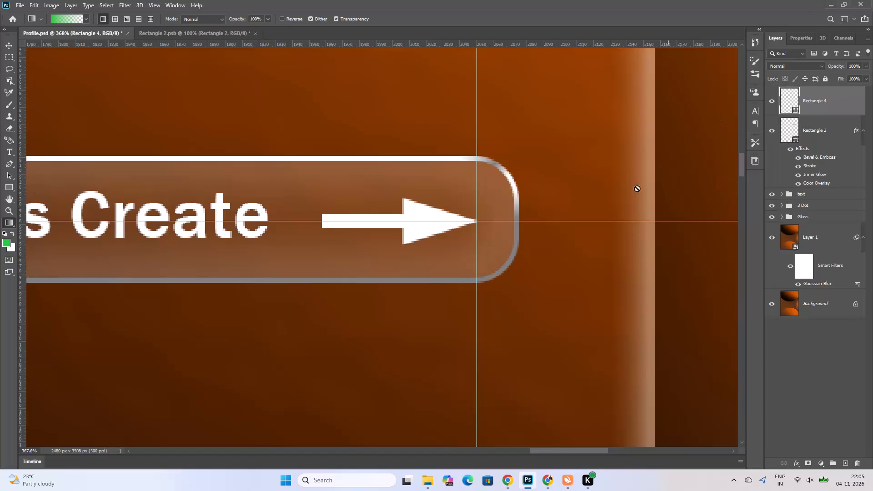
# Move the horizontal guide below the canvas and the vertical guide beyond the canvas's right edge.
pyautogui.keyDown('alt'); pyautogui.scroll(-13, 619, 215); pyautogui.keyUp('alt')
pyautogui.keyDown('alt'); pyautogui.scroll(-8, 638, 248); pyautogui.keyUp('alt')
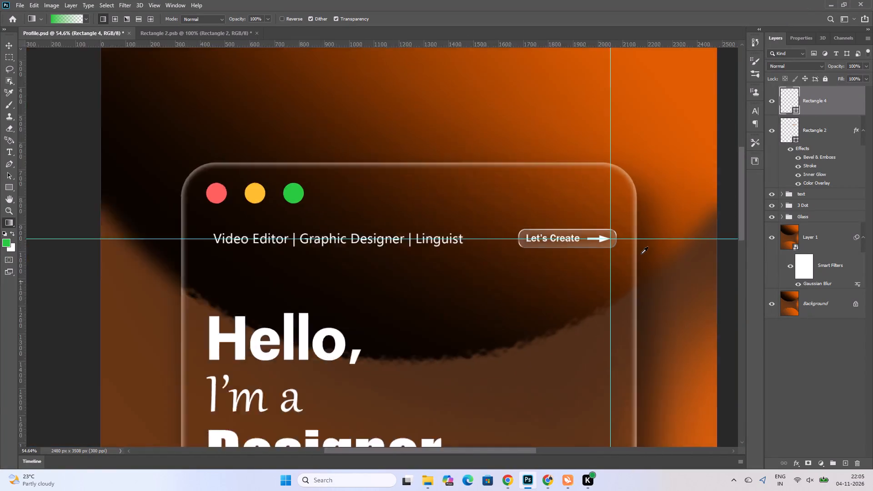
pyautogui.keyDown('alt'); pyautogui.scroll(-11, 641, 254); pyautogui.keyUp('alt')
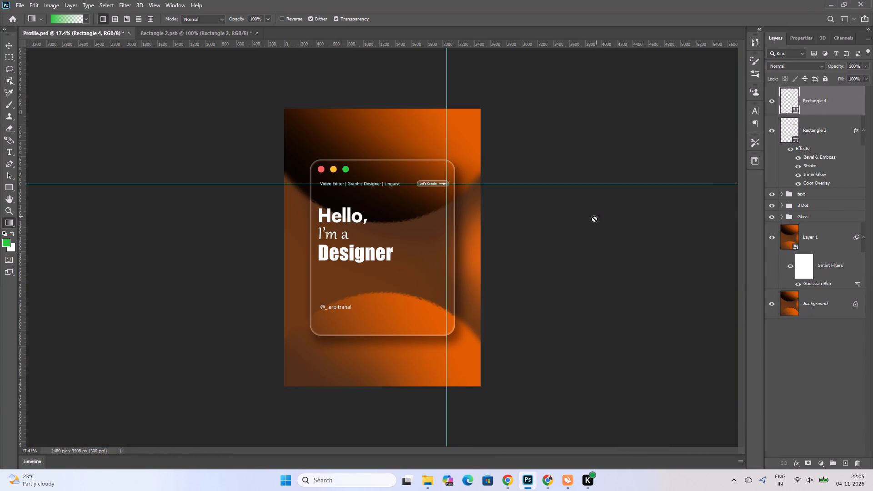
pyautogui.click(10, 43)
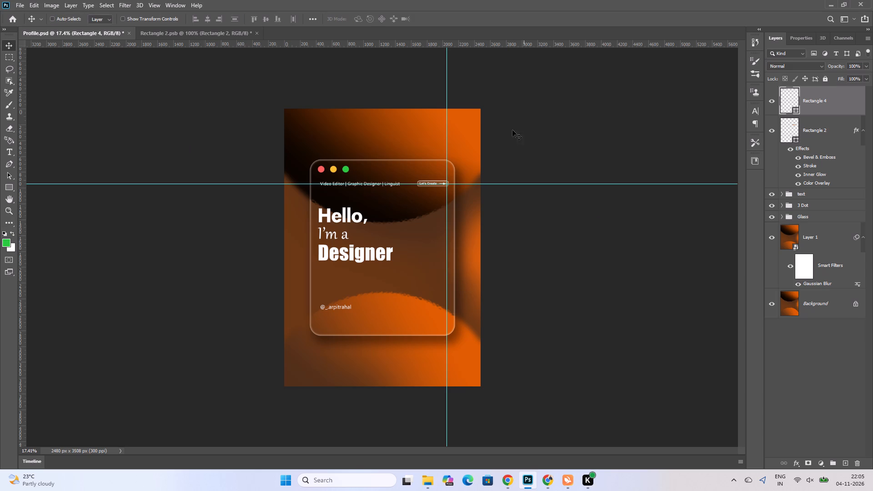
pyautogui.click(507, 150)
pyautogui.moveTo(484, 185); pyautogui.dragTo(499, 488)
pyautogui.moveTo(479, 185); pyautogui.dragTo(497, 416)
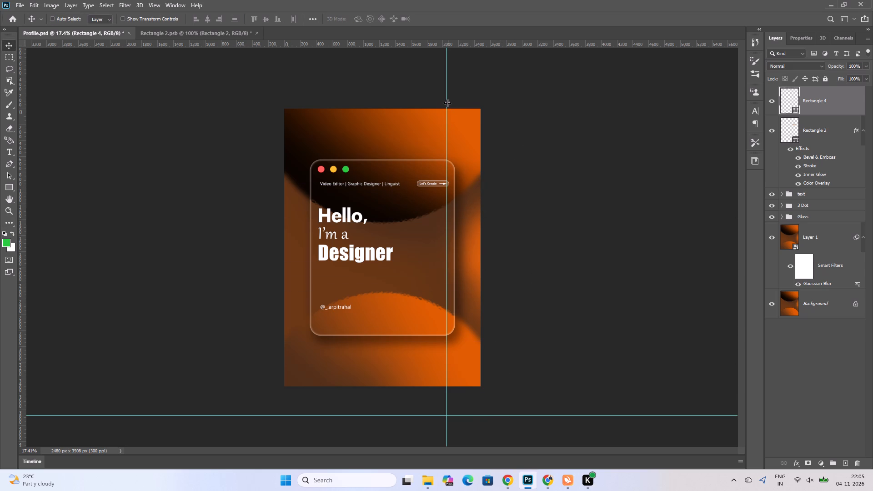
pyautogui.moveTo(447, 103); pyautogui.dragTo(578, 96)
# Narrow the white arrow in the "Let's Create" button from its tip side to 91.52% width.
pyautogui.keyDown('ctrl'); pyautogui.scroll(5, 255, 225); pyautogui.keyUp('ctrl')
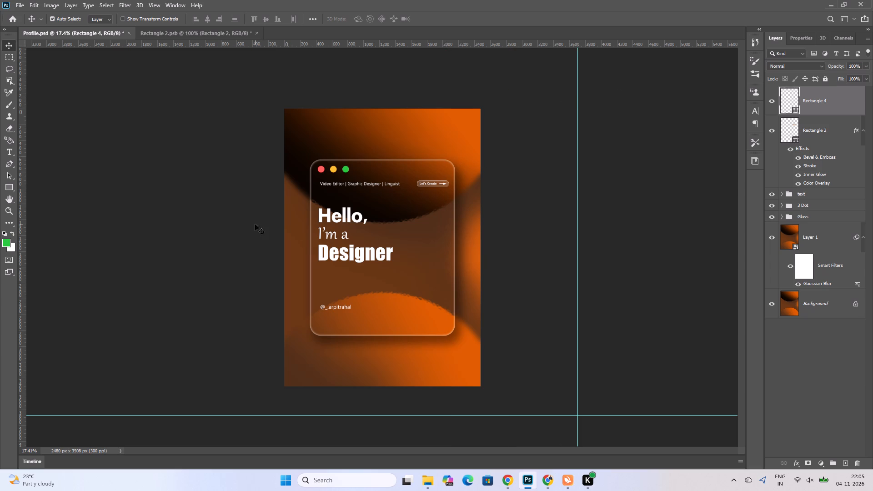
pyautogui.keyDown('ctrl'); pyautogui.scroll(1, 350, 215); pyautogui.keyUp('ctrl')
pyautogui.keyDown('alt'); pyautogui.scroll(4, 417, 249); pyautogui.keyUp('alt')
pyautogui.keyDown('ctrl'); pyautogui.scroll(2, 215, 252); pyautogui.keyUp('ctrl')
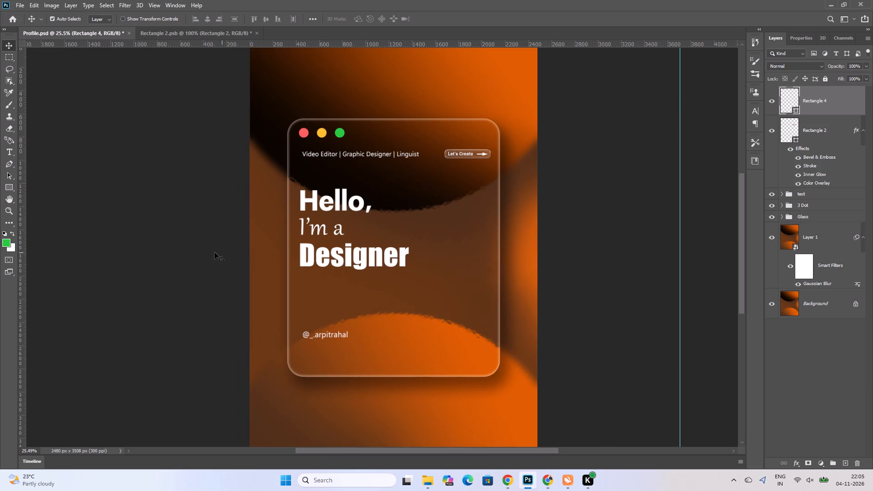
pyautogui.keyDown('ctrl'); pyautogui.scroll(1, 215, 252); pyautogui.keyUp('ctrl')
pyautogui.keyDown('ctrl'); pyautogui.scroll(1, 452, 230); pyautogui.keyUp('ctrl')
pyautogui.keyDown('alt'); pyautogui.scroll(2, 452, 230); pyautogui.keyUp('alt')
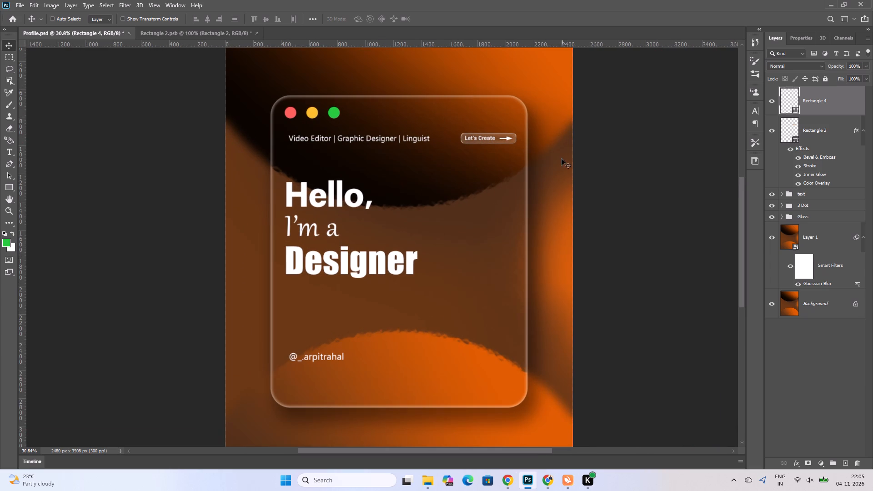
pyautogui.keyDown('alt'); pyautogui.scroll(3, 556, 160); pyautogui.keyUp('alt')
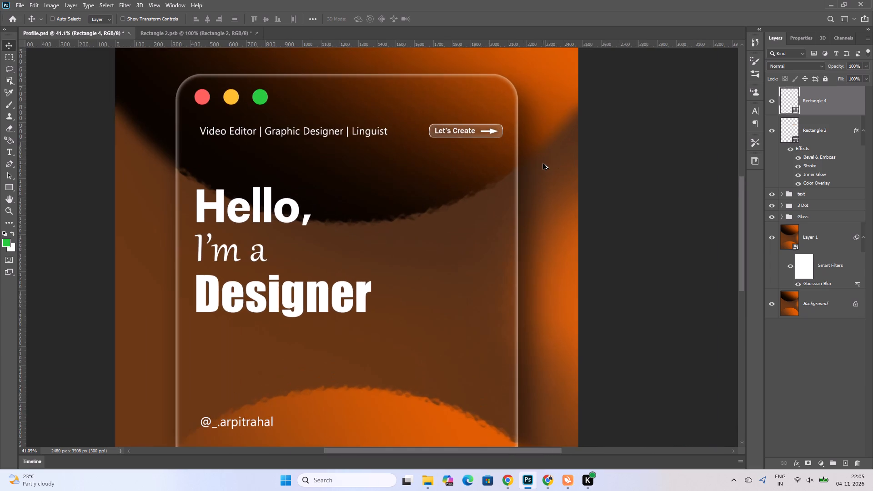
pyautogui.keyDown('alt'); pyautogui.scroll(3, 543, 164); pyautogui.keyUp('alt')
pyautogui.keyDown('alt'); pyautogui.scroll(2, 444, 188); pyautogui.keyUp('alt')
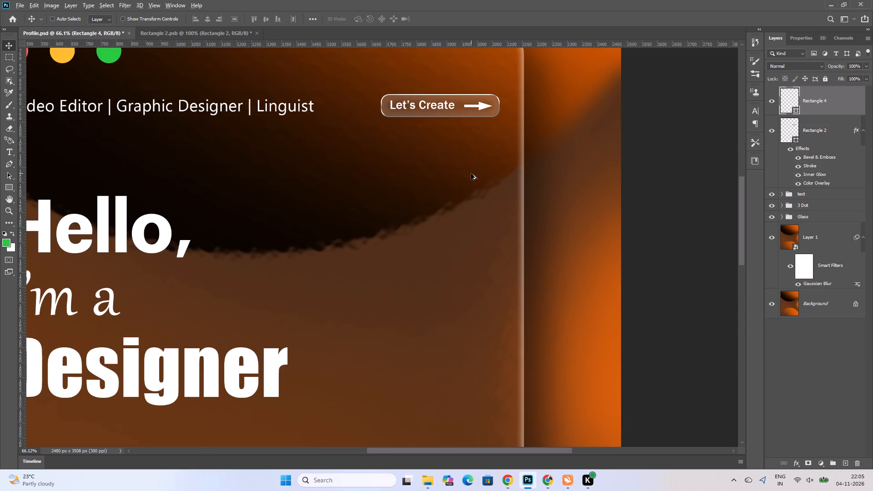
pyautogui.keyDown('alt'); pyautogui.scroll(7, 505, 144); pyautogui.keyUp('alt')
pyautogui.scroll(7, 489, 114)
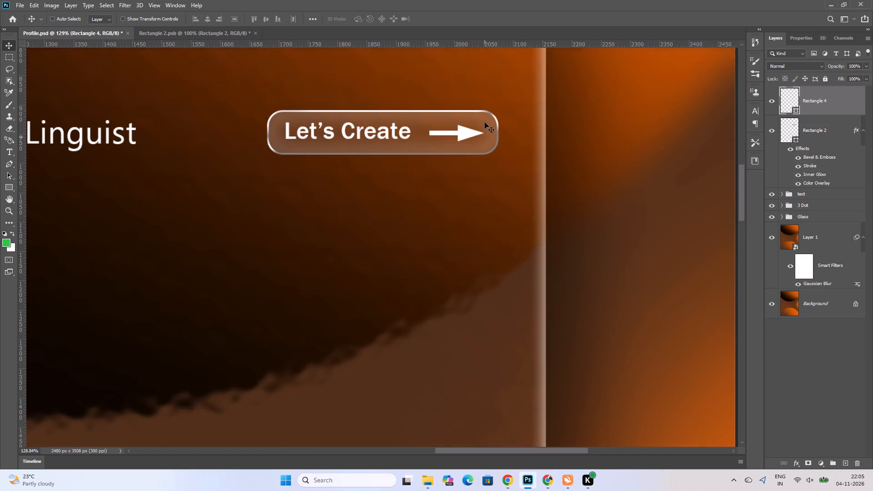
pyautogui.scroll(1, 485, 122)
pyautogui.keyDown('alt'); pyautogui.scroll(-1, 475, 146); pyautogui.keyUp('alt')
pyautogui.keyDown('alt'); pyautogui.scroll(9, 475, 146); pyautogui.keyUp('alt')
pyautogui.keyDown('alt'); pyautogui.click(455, 124); pyautogui.keyUp('alt')
pyautogui.keyDown('alt'); pyautogui.scroll(3, 493, 133); pyautogui.keyUp('alt')
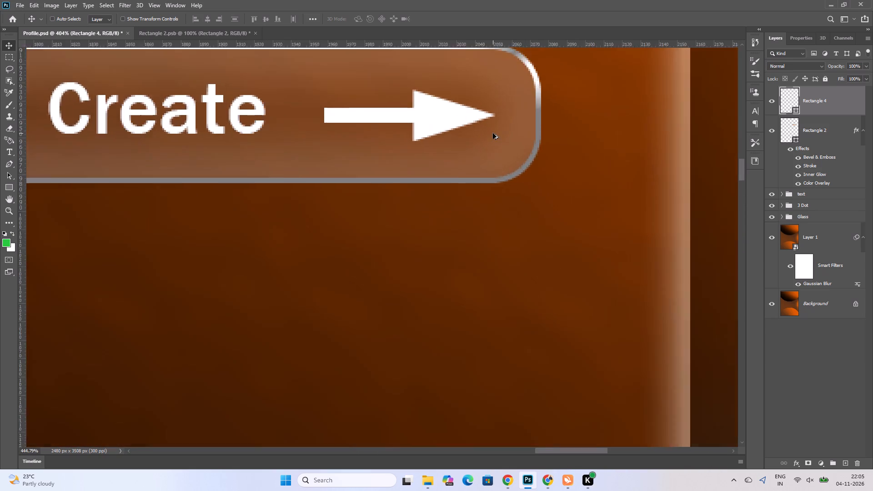
pyautogui.keyDown('alt'); pyautogui.scroll(4, 493, 133); pyautogui.keyUp('alt')
pyautogui.click(435, 99)
pyautogui.click(411, 112)
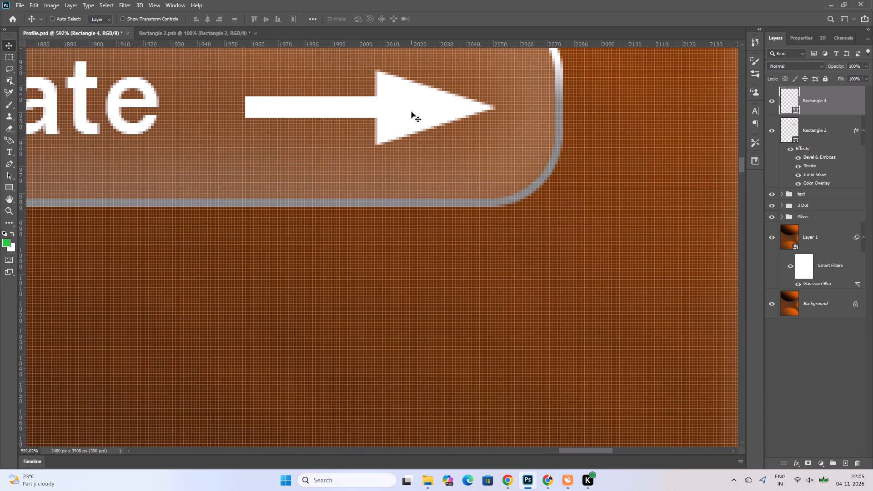
pyautogui.hotkey('ctrl', 't')
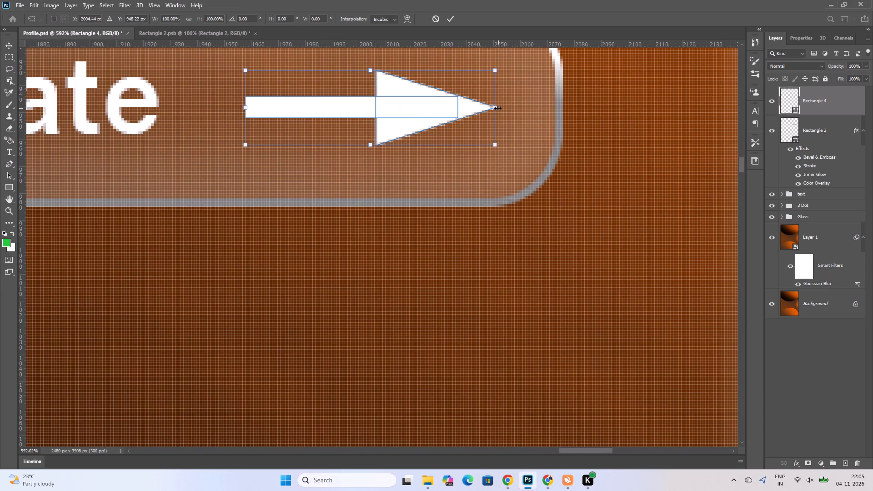
pyautogui.moveTo(497, 108); pyautogui.dragTo(475, 114)
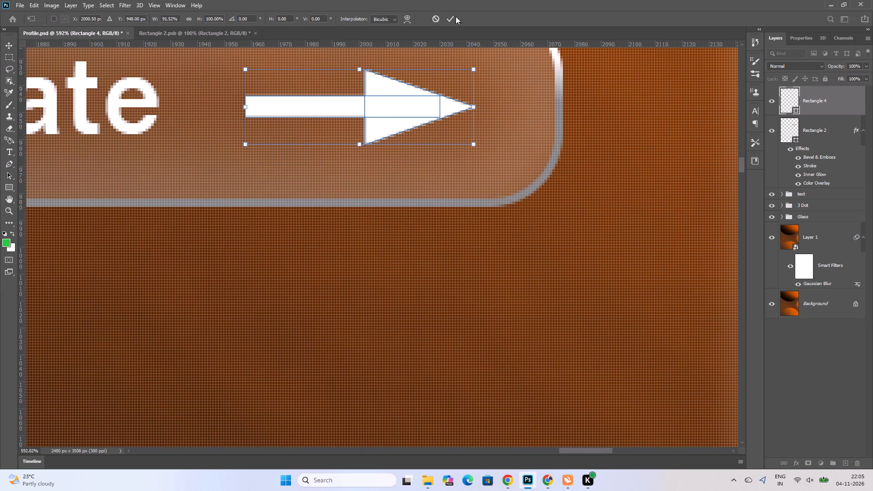
pyautogui.click(449, 17)
# Stretch the "Let's Create" button's rounded rectangle downward to 111.43% height.
pyautogui.keyDown('alt'); pyautogui.scroll(-20, 490, 132); pyautogui.keyUp('alt')
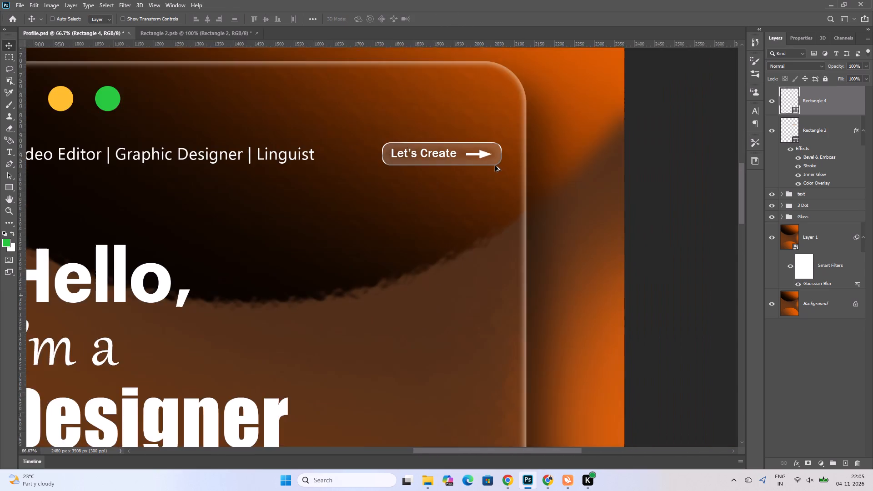
pyautogui.keyDown('alt'); pyautogui.scroll(-14, 495, 165); pyautogui.keyUp('alt')
pyautogui.keyDown('alt'); pyautogui.scroll(2, 373, 217); pyautogui.keyUp('alt')
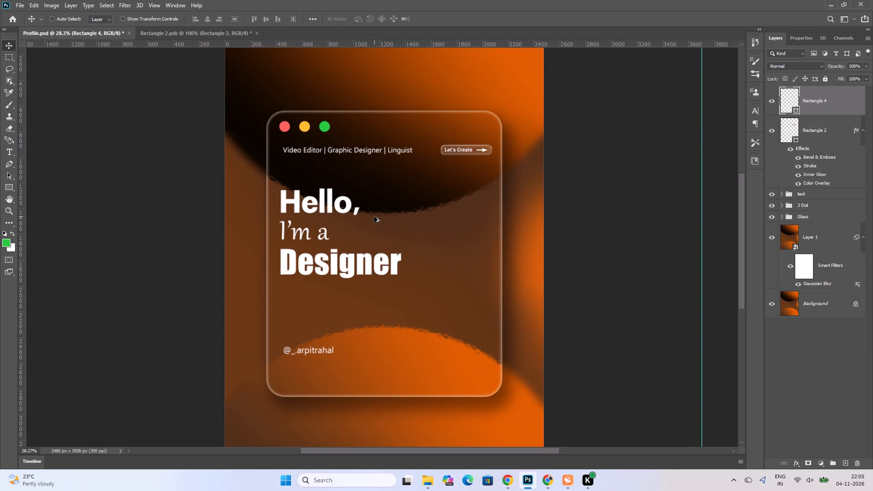
pyautogui.keyDown('alt'); pyautogui.scroll(-1, 374, 216); pyautogui.keyUp('alt')
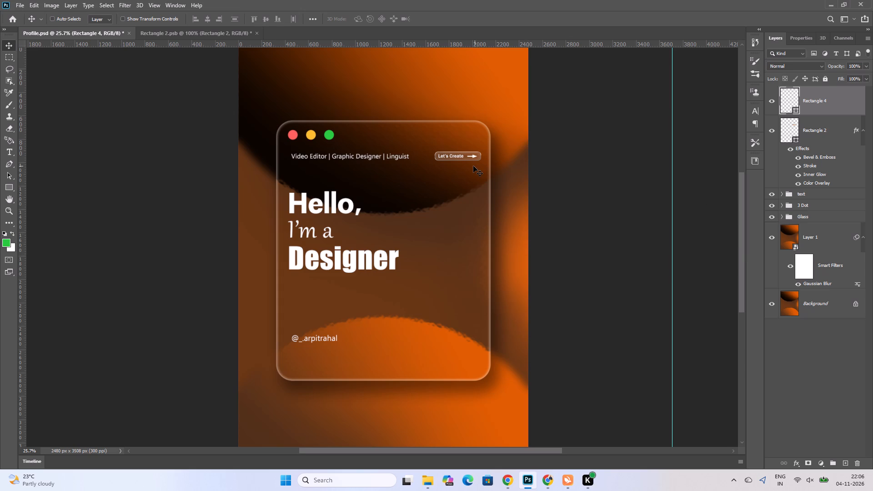
pyautogui.hotkey('ctrl', 't')
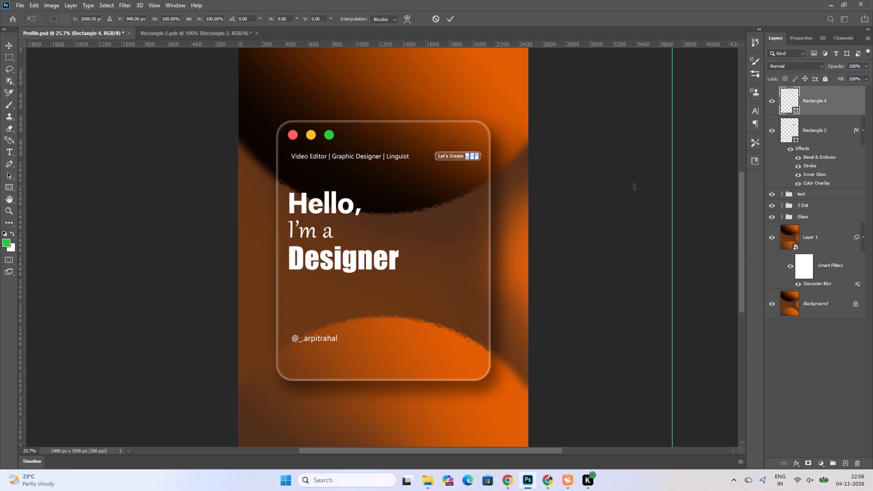
pyautogui.click(803, 128)
pyautogui.hotkey('ctrl', 't')
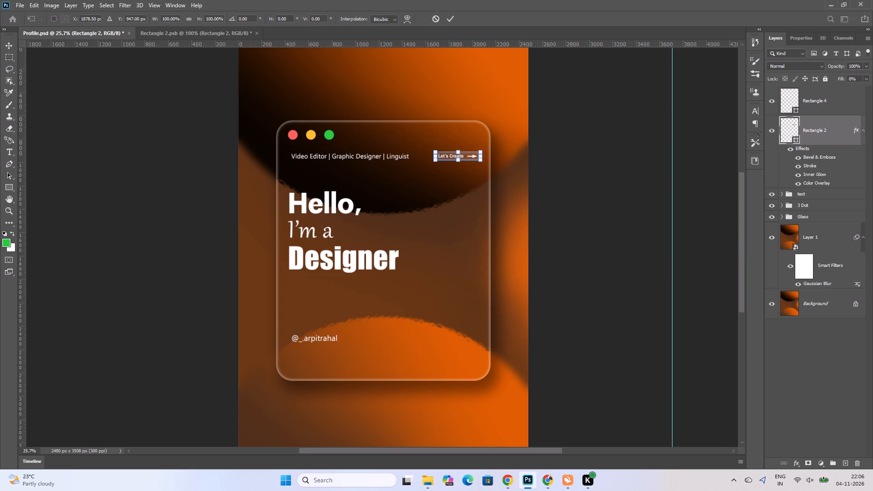
pyautogui.keyDown('alt'); pyautogui.scroll(11, 472, 201); pyautogui.keyUp('alt')
pyautogui.scroll(7, 476, 115)
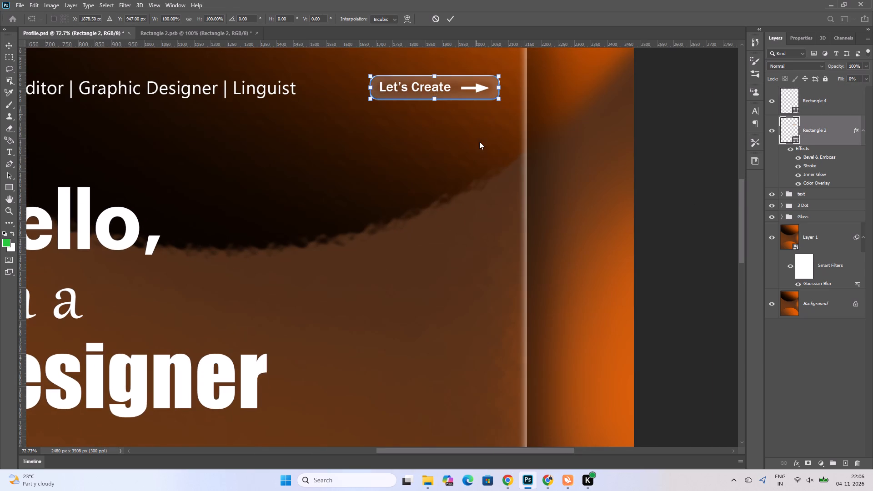
pyautogui.scroll(9, 479, 141)
pyautogui.scroll(14, 512, 92)
pyautogui.moveTo(742, 208); pyautogui.dragTo(741, 180)
pyautogui.keyDown('ctrl'); pyautogui.scroll(6, 421, 224); pyautogui.keyUp('ctrl')
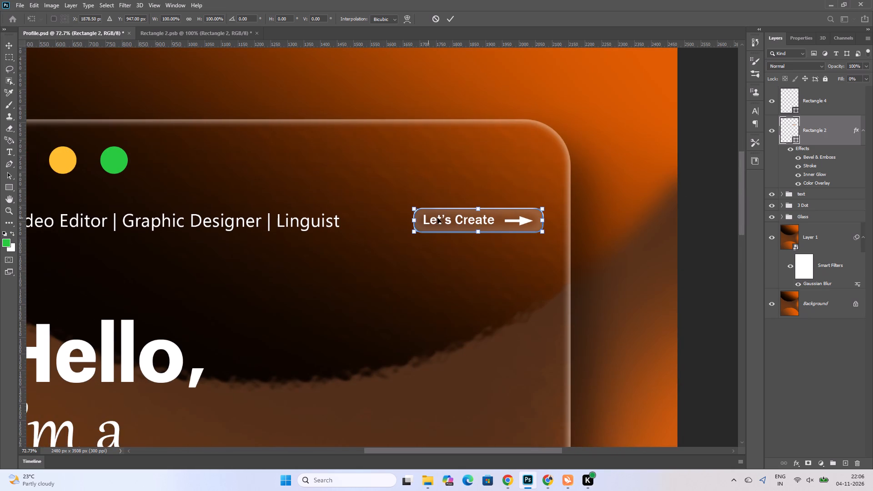
pyautogui.keyDown('ctrl'); pyautogui.scroll(7, 575, 243); pyautogui.keyUp('ctrl')
pyautogui.keyDown('alt'); pyautogui.scroll(5, 552, 237); pyautogui.keyUp('alt')
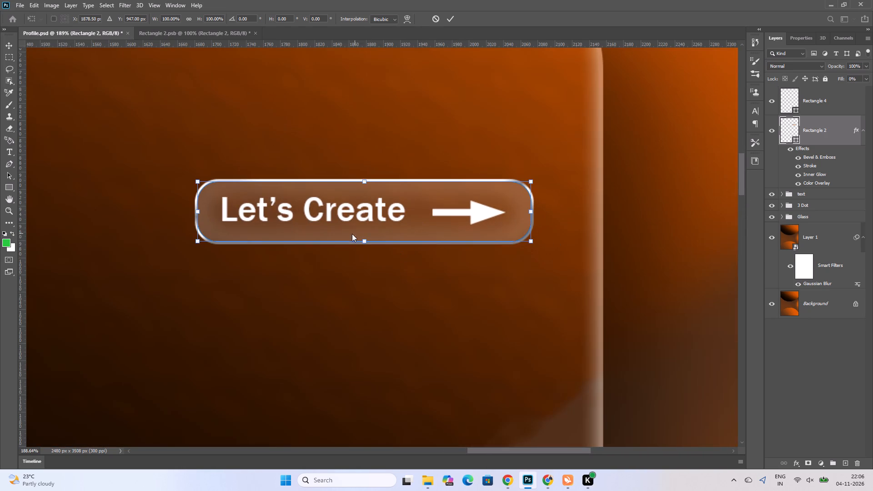
pyautogui.click(364, 237)
pyautogui.moveTo(384, 243); pyautogui.dragTo(385, 250)
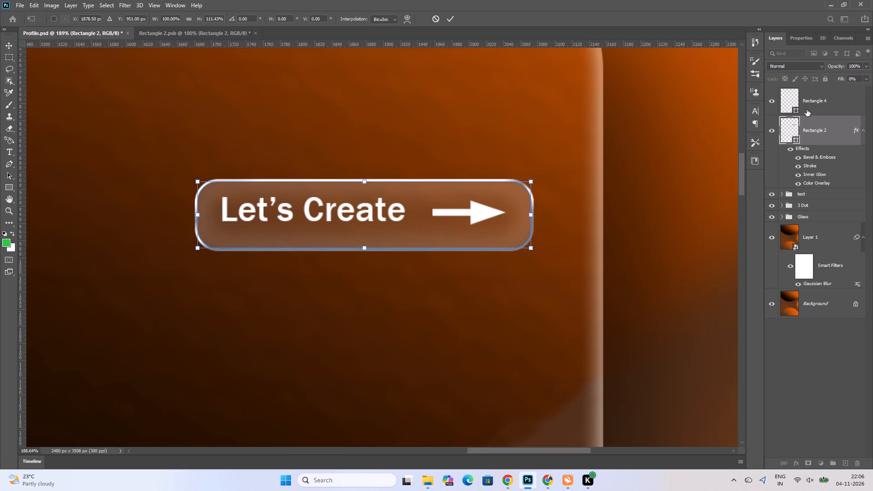
# Nudge the "Let's Create" text layer in the text group down by 6 px.
pyautogui.click(801, 194)
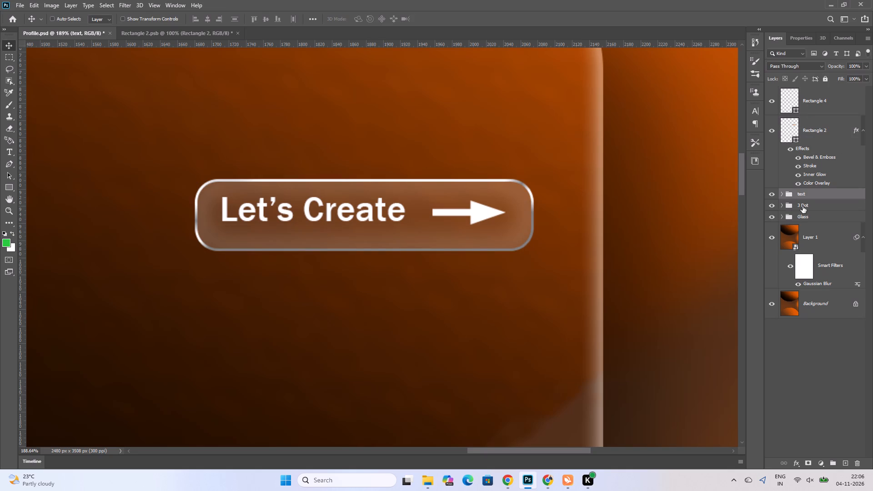
pyautogui.click(783, 193)
pyautogui.click(818, 214)
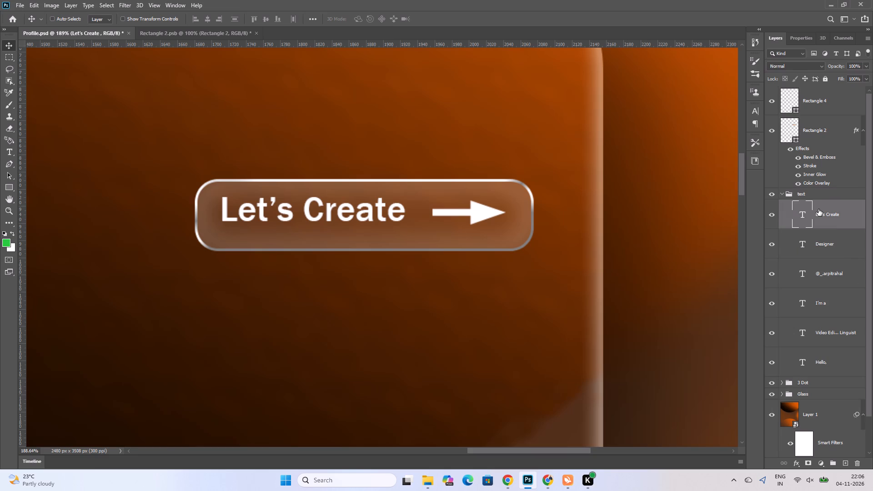
pyautogui.press('Down')
pyautogui.press('Down')
pyautogui.press('Down')
pyautogui.press('Down')
pyautogui.press('Down')
pyautogui.press('Down')
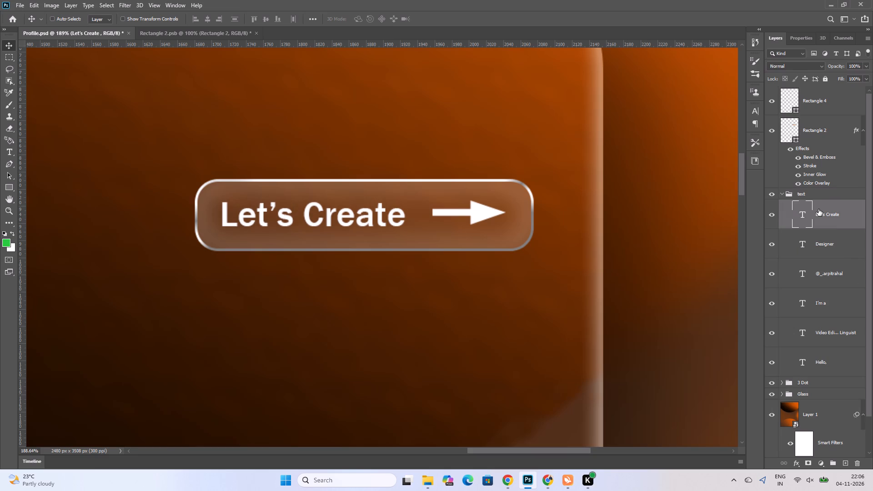
# Nudge the white arrow shape down by 7 px within the taller button.
pyautogui.click(804, 101)
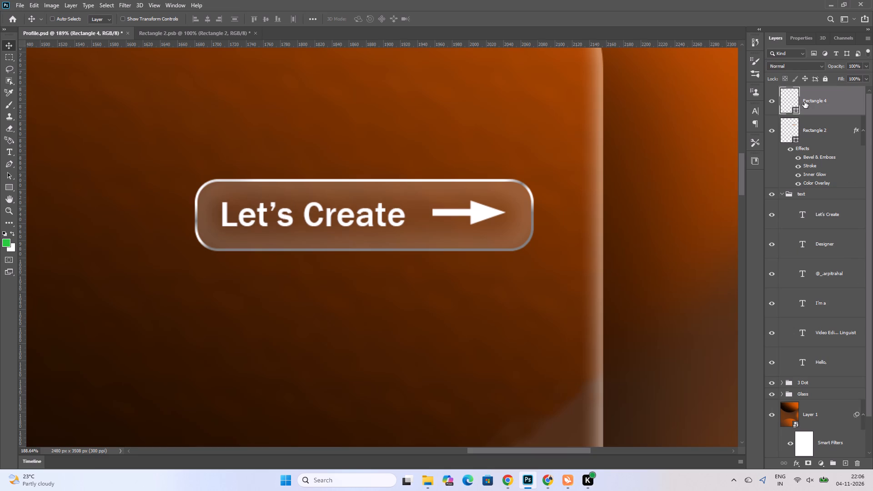
pyautogui.press('Down')
pyautogui.press('Down')
pyautogui.press('Down')
pyautogui.press('Down')
pyautogui.press('Down')
pyautogui.press('Down')
pyautogui.press('Down')
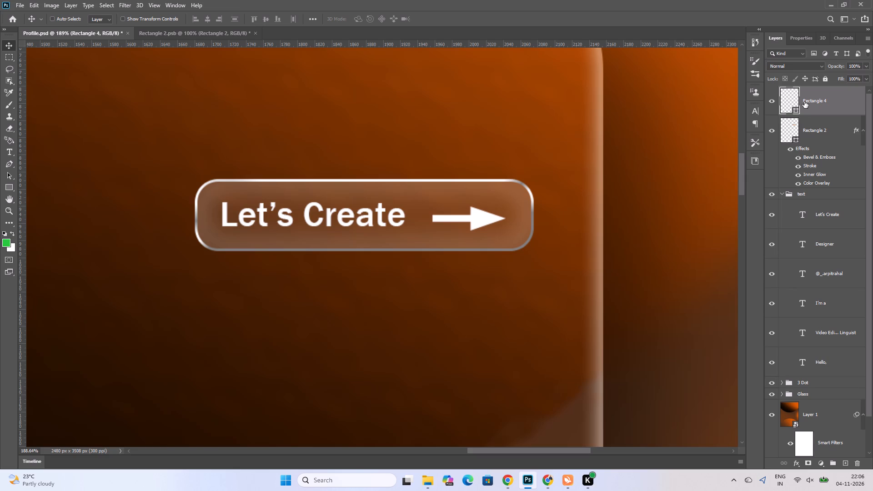
# Examine the "Let's Create" button's spacing and alignment against the rest of the card header.
pyautogui.keyDown('ctrl'); pyautogui.scroll(-4, 804, 101); pyautogui.keyUp('ctrl')
pyautogui.keyDown('ctrl'); pyautogui.scroll(-6, 427, 315); pyautogui.keyUp('ctrl')
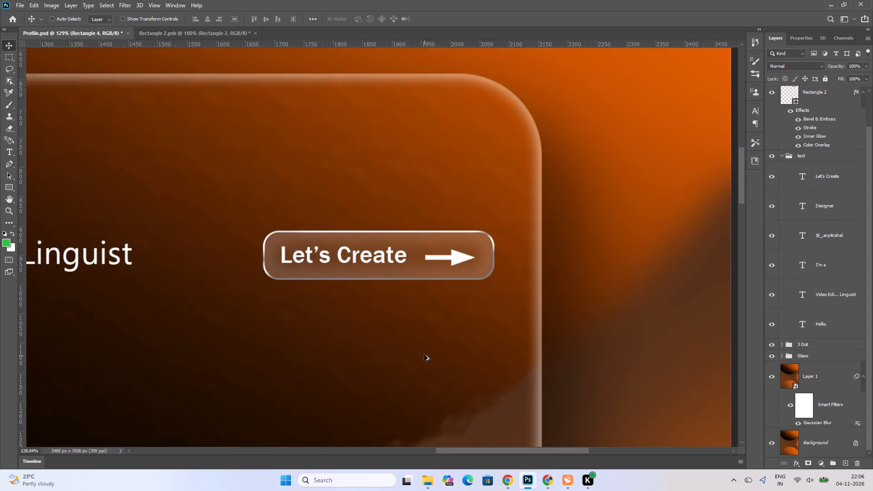
pyautogui.keyDown('ctrl'); pyautogui.scroll(-7, 424, 355); pyautogui.keyUp('ctrl')
pyautogui.keyDown('alt'); pyautogui.scroll(2, 455, 340); pyautogui.keyUp('alt')
pyautogui.keyDown('alt'); pyautogui.scroll(-3, 455, 342); pyautogui.keyUp('alt')
pyautogui.keyDown('alt'); pyautogui.scroll(3, 457, 344); pyautogui.keyUp('alt')
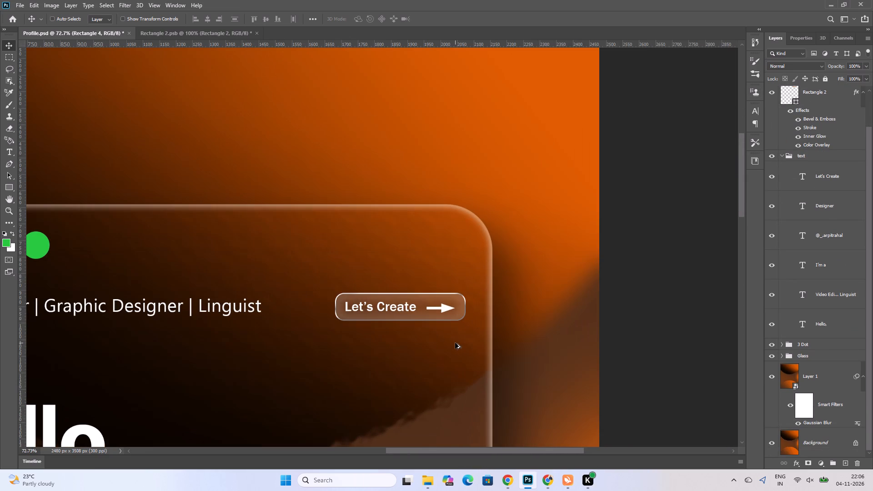
pyautogui.keyDown('alt'); pyautogui.scroll(-4, 457, 346); pyautogui.keyUp('alt')
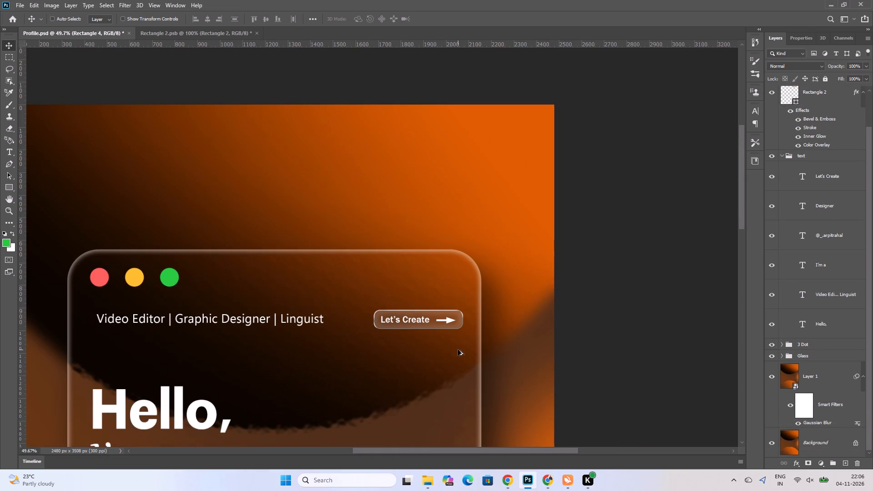
pyautogui.keyDown('ctrl'); pyautogui.scroll(-2, 358, 321); pyautogui.keyUp('ctrl')
pyautogui.keyDown('ctrl'); pyautogui.scroll(-3, 63, 335); pyautogui.keyUp('ctrl')
pyautogui.keyDown('ctrl'); pyautogui.scroll(6, 69, 340); pyautogui.keyUp('ctrl')
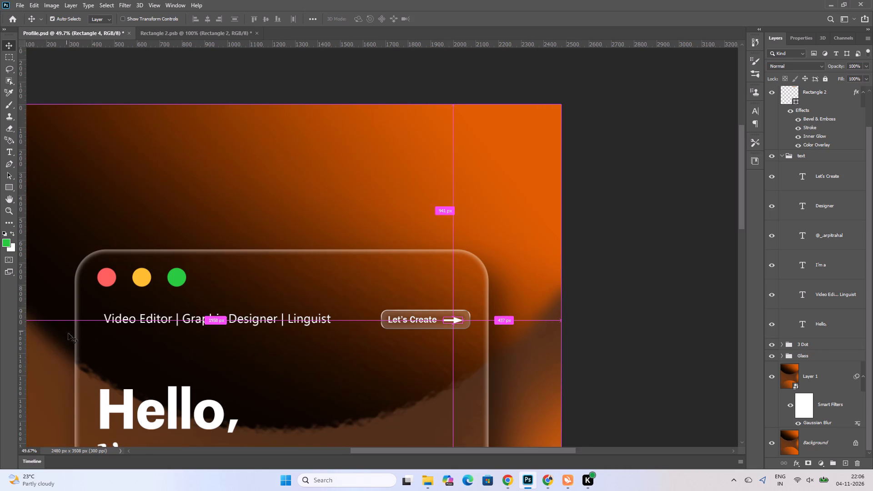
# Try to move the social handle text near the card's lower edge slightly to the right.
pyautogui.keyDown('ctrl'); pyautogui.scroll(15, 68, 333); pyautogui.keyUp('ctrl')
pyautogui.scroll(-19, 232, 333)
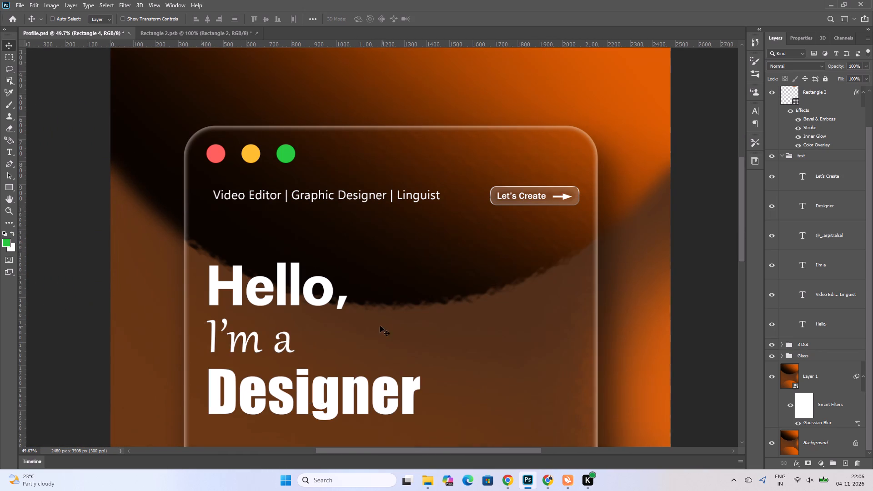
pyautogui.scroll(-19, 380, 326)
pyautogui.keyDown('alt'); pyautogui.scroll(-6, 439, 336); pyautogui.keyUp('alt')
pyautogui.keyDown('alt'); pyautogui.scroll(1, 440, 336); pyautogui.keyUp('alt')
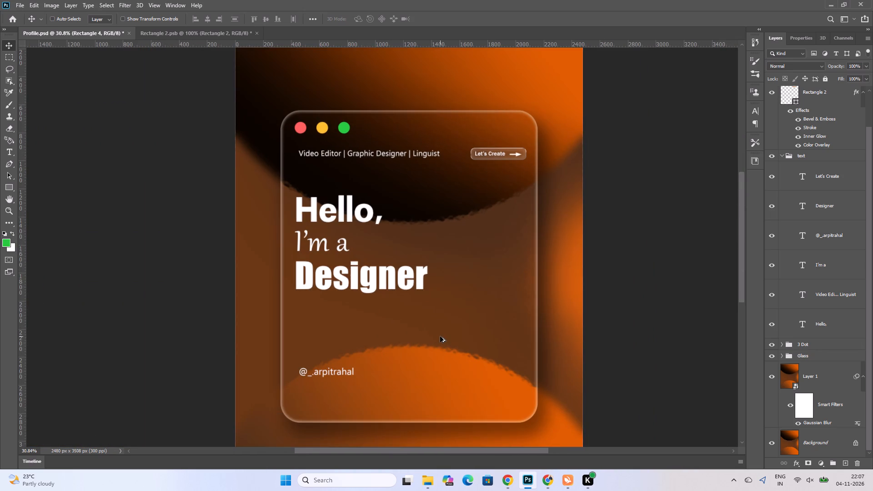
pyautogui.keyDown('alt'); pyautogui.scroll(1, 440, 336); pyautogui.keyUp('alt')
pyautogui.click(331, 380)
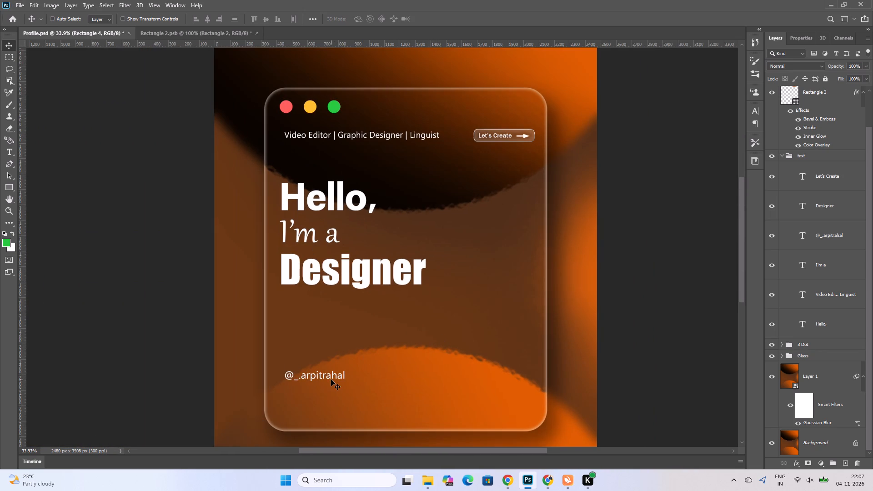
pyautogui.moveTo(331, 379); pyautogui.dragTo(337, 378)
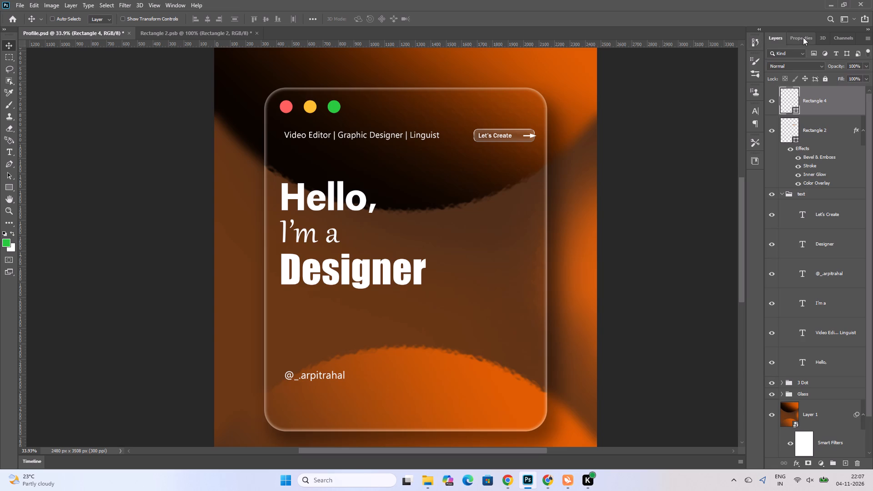
# Nudge the white arrow shape (Rectangle 4) left so it sits inside the "Let's Create" button beside the text.
pyautogui.click(807, 36)
pyautogui.click(776, 37)
pyautogui.keyDown('shift'); pyautogui.click(811, 139); pyautogui.keyUp('shift')
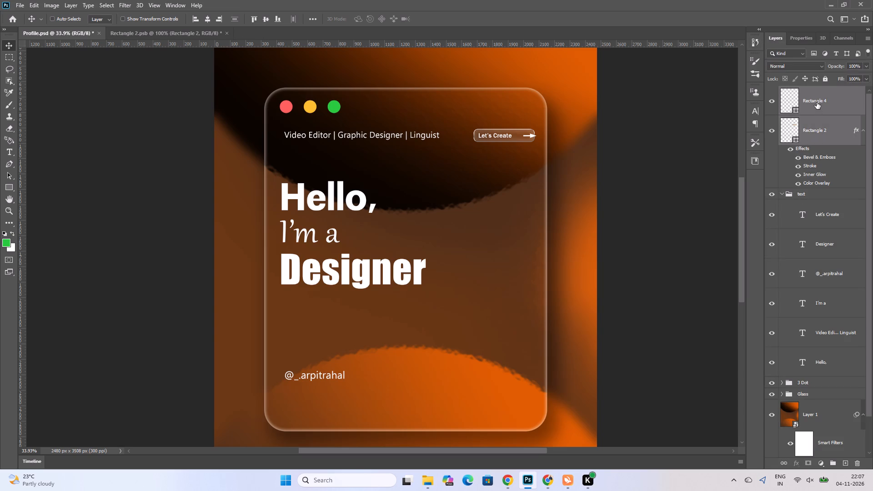
pyautogui.click(818, 131)
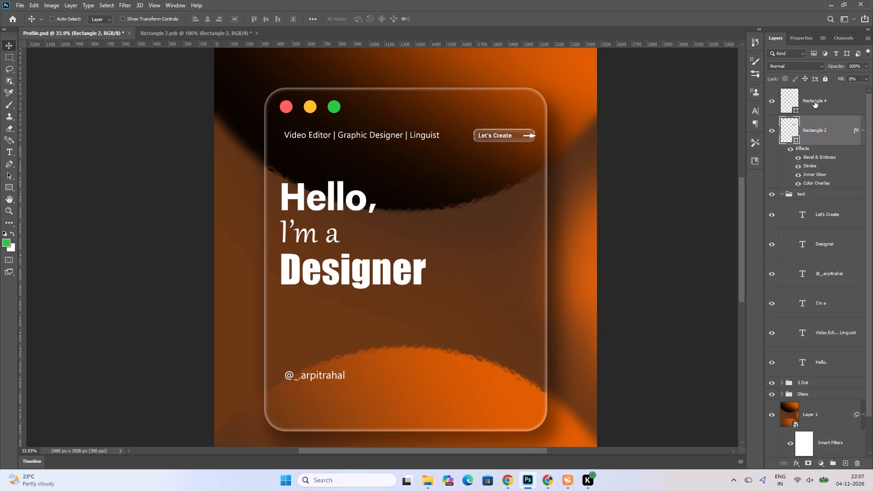
pyautogui.click(814, 101)
pyautogui.press('Left')
pyautogui.press('Left')
pyautogui.press('Left')
pyautogui.press('Left')
pyautogui.press('Left')
pyautogui.press('Left')
pyautogui.press('Left')
pyautogui.press('Left')
pyautogui.press('Left')
pyautogui.press('Left')
pyautogui.press('Left')
pyautogui.press('Left')
pyautogui.press('Left')
pyautogui.press('Left')
pyautogui.press('Left')
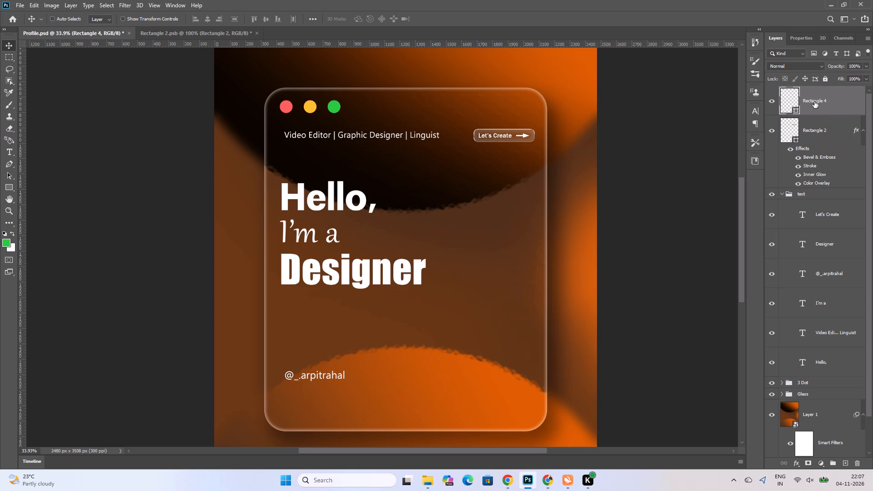
pyautogui.press('Right')
pyautogui.press('Left')
pyautogui.press('Right')
# Group the arrow layer Rectangle 4 and the button shape layer Rectangle 2 together.
pyautogui.keyDown('shift'); pyautogui.click(821, 138); pyautogui.keyUp('shift')
pyautogui.scroll(1, 839, 490)
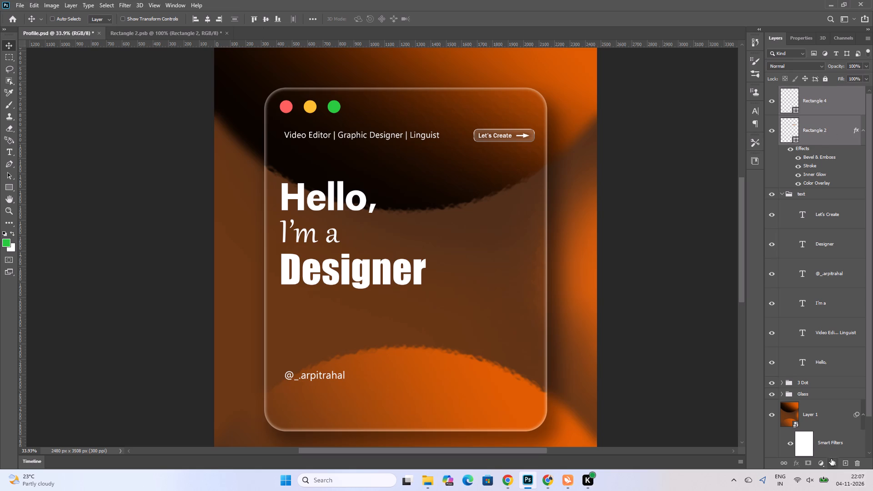
pyautogui.click(831, 462)
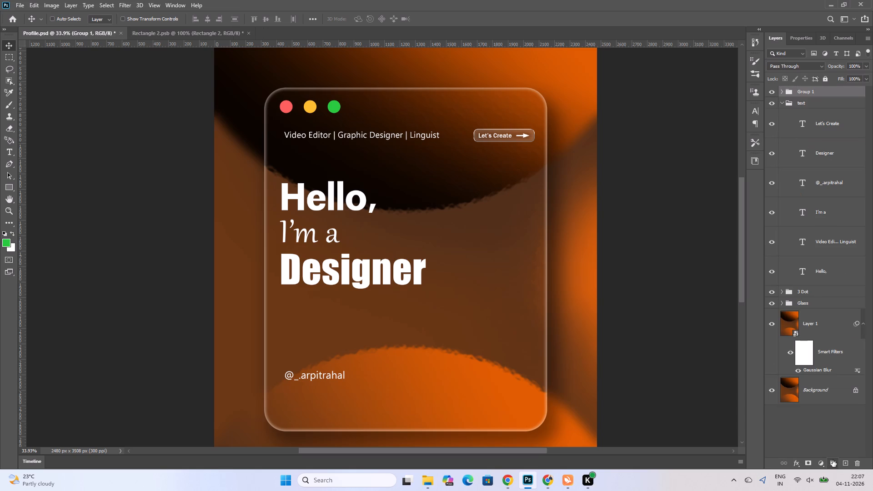
# Rename the new layer group as button.
pyautogui.press('b')
pyautogui.click(809, 88)
pyautogui.tripleClick(809, 91)
pyautogui.doubleClick(809, 91)
pyautogui.click(809, 91)
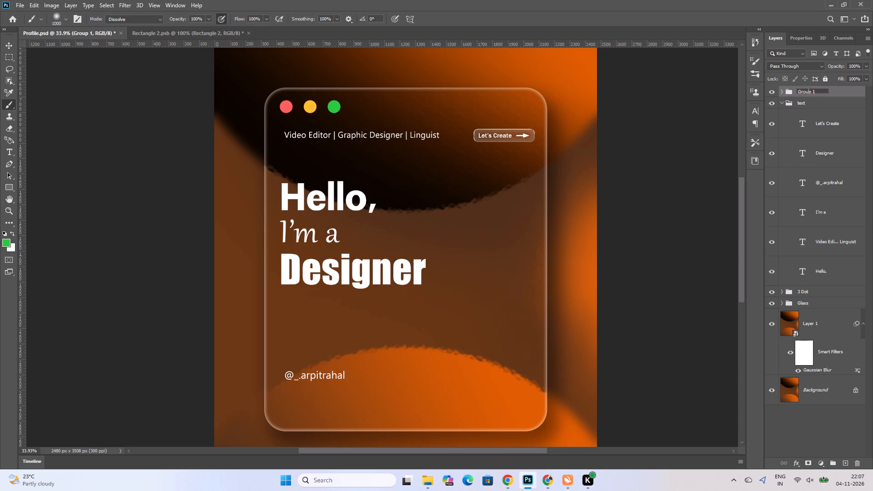
pyautogui.hotkey('ctrl', 'a')
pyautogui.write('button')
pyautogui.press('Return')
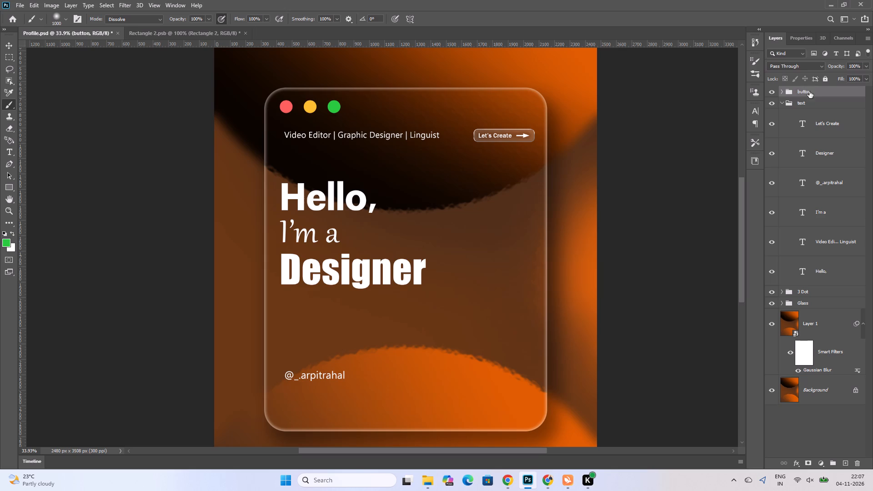
# Collapse the text layer group.
pyautogui.click(783, 104)
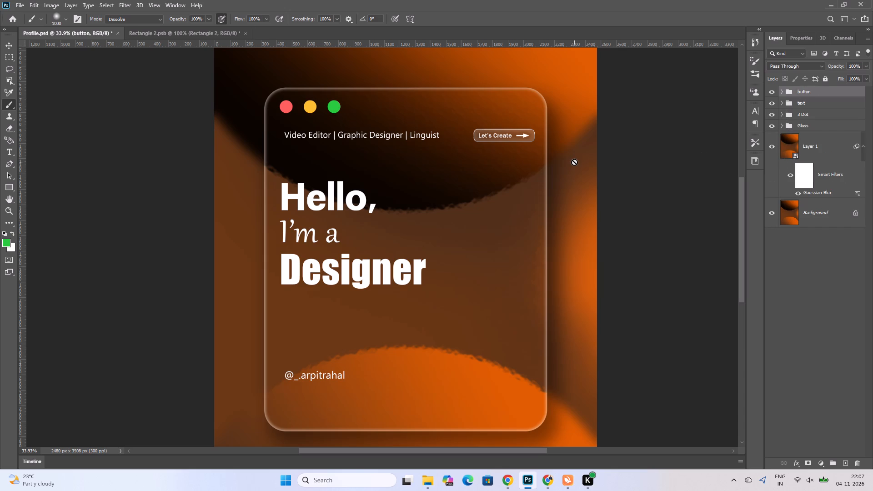
# Examine the overall composition of the glass card, its headline text, the button and the social handle.
pyautogui.keyDown('ctrl'); pyautogui.scroll(7, 319, 230); pyautogui.keyUp('ctrl')
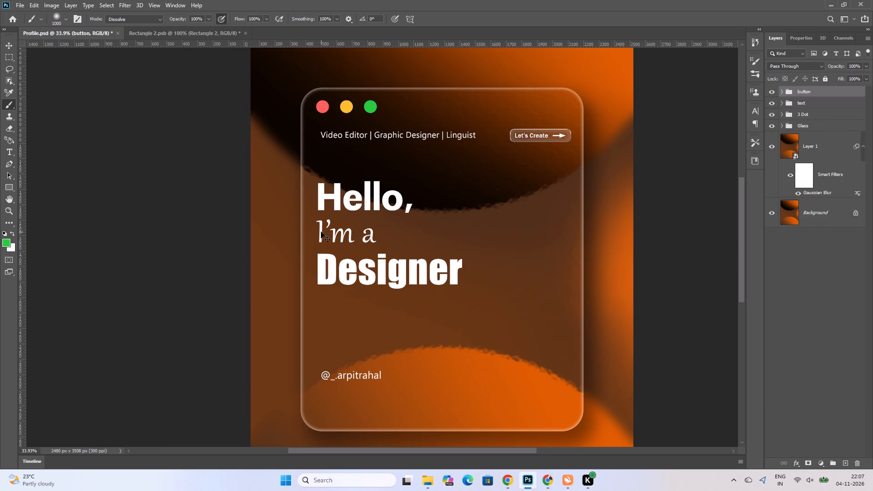
pyautogui.keyDown('ctrl'); pyautogui.scroll(2, 321, 232); pyautogui.keyUp('ctrl')
pyautogui.keyDown('alt'); pyautogui.scroll(1, 495, 211); pyautogui.keyUp('alt')
pyautogui.keyDown('alt'); pyautogui.scroll(-3, 495, 212); pyautogui.keyUp('alt')
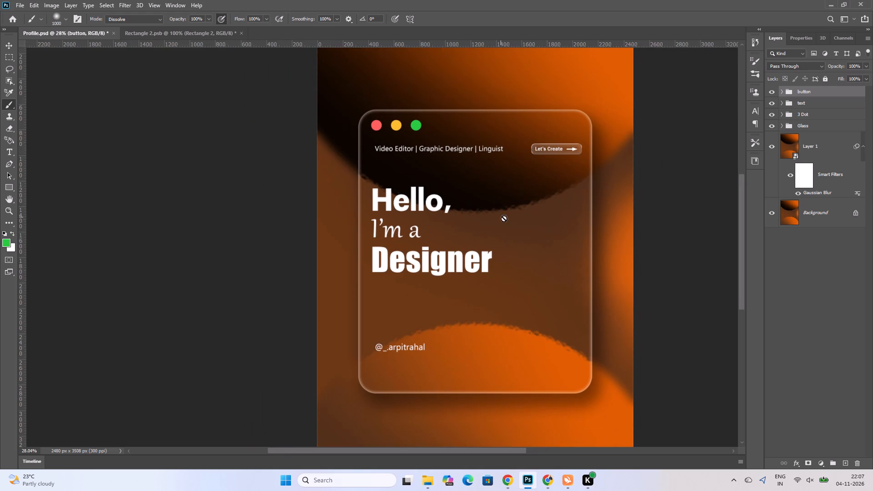
pyautogui.keyDown('ctrl'); pyautogui.scroll(4, 541, 220); pyautogui.keyUp('ctrl')
pyautogui.keyDown('ctrl'); pyautogui.scroll(-8, 539, 221); pyautogui.keyUp('ctrl')
pyautogui.keyDown('alt'); pyautogui.scroll(2, 510, 225); pyautogui.keyUp('alt')
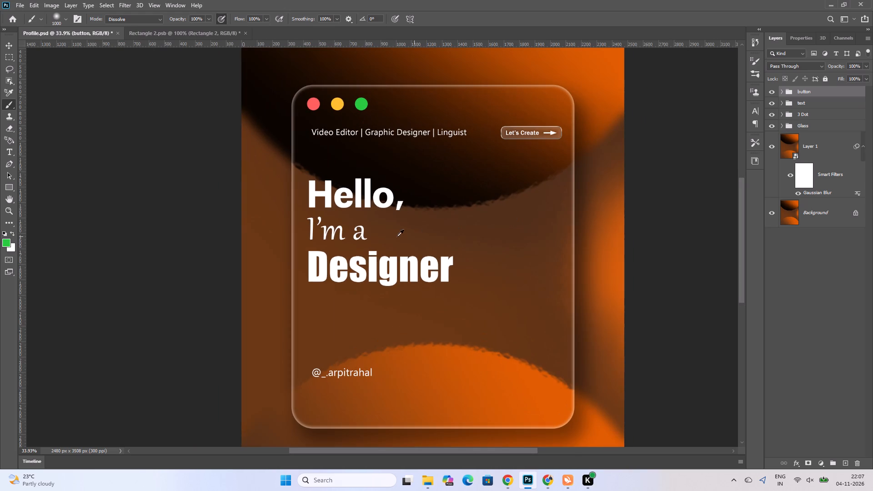
pyautogui.keyDown('ctrl'); pyautogui.scroll(5, 375, 237); pyautogui.keyUp('ctrl')
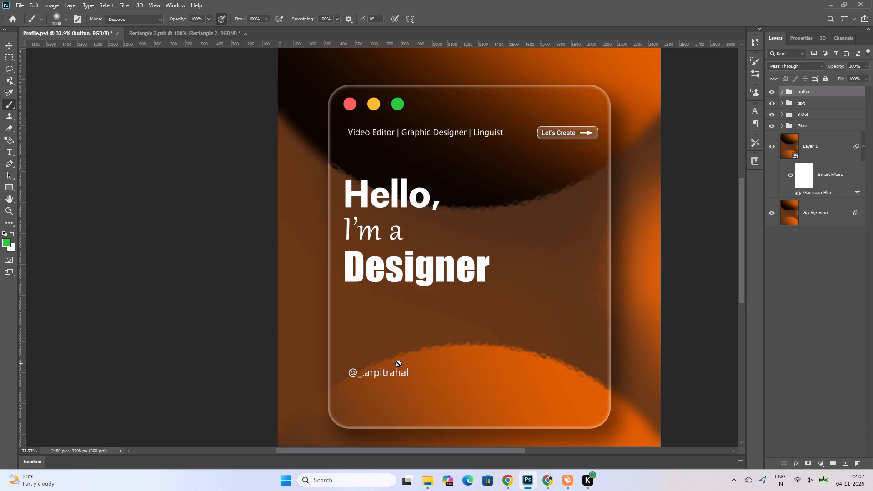
# Switch to Chrome to look at the video editor portfolio image references, and return to the Photoshop design.
pyautogui.click(546, 476)
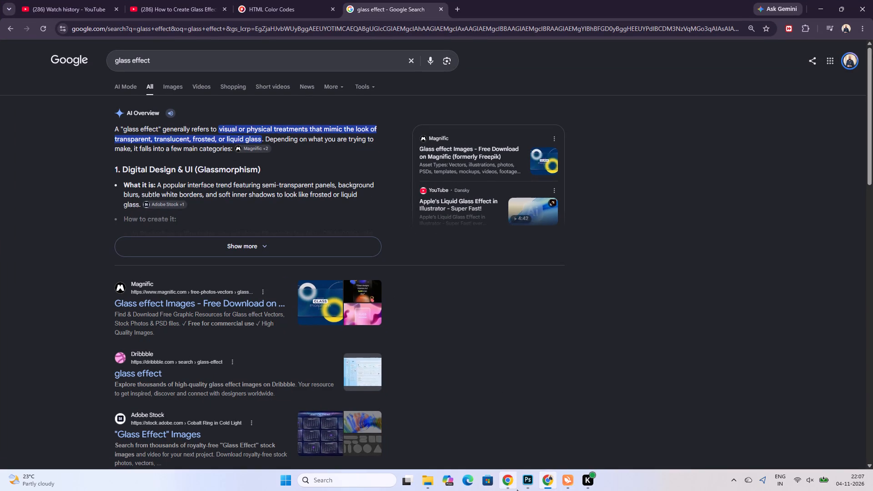
pyautogui.click(505, 485)
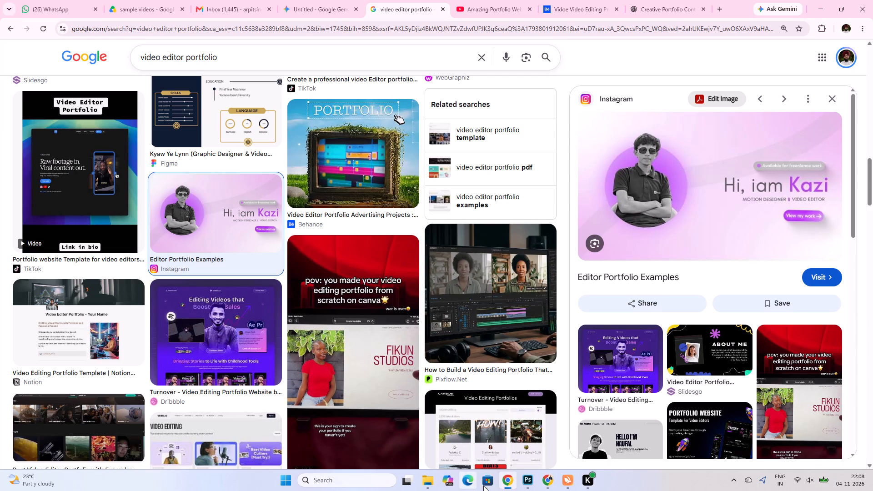
pyautogui.click(530, 481)
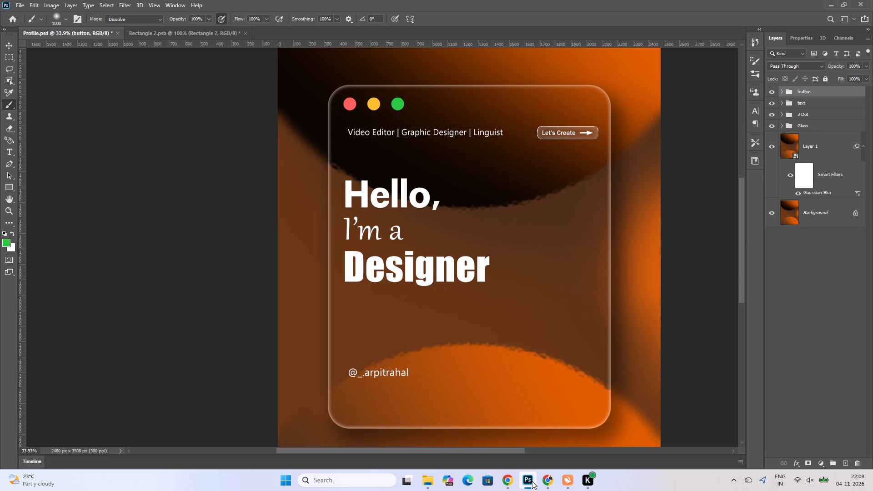
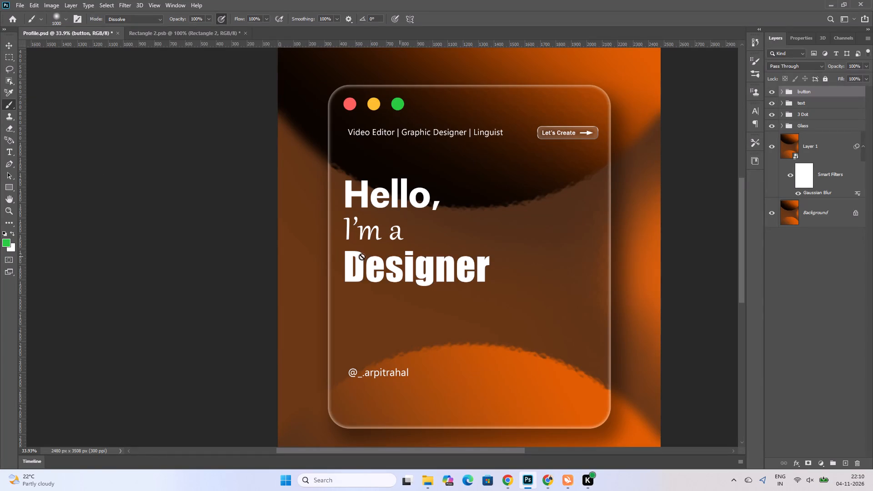
# Save the Profile.psd document with the finished button group.
pyautogui.hotkey('ctrl', 's')
pyautogui.hotkey('ctrl', 's')
pyautogui.hotkey('ctrl', 's')
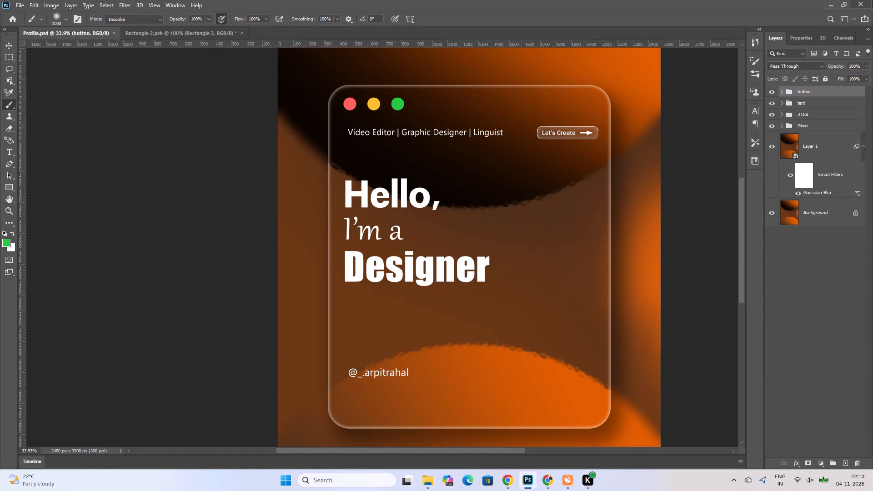
# Quit Photoshop, discarding the unsaved changes to the smart object document Rectangle 2.psb.
pyautogui.click(856, 1)
pyautogui.tripleClick(858, 3)
pyautogui.doubleClick(858, 3)
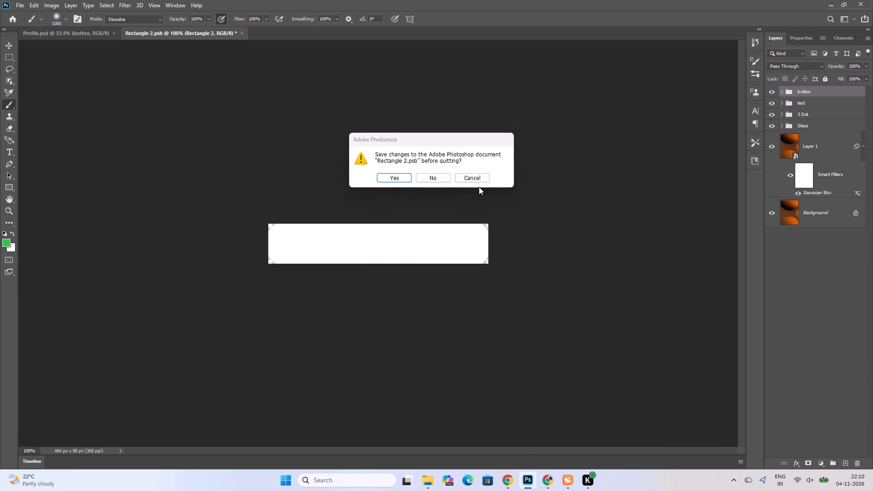
pyautogui.click(479, 177)
pyautogui.click(851, 9)
pyautogui.click(858, 4)
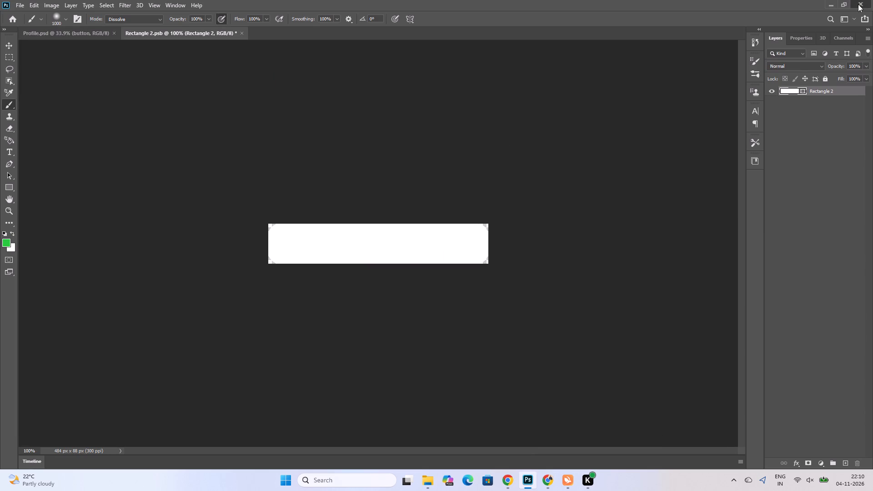
pyautogui.click(434, 180)
# Close the Chrome window containing the video editor portfolio image search.
pyautogui.click(855, 7)
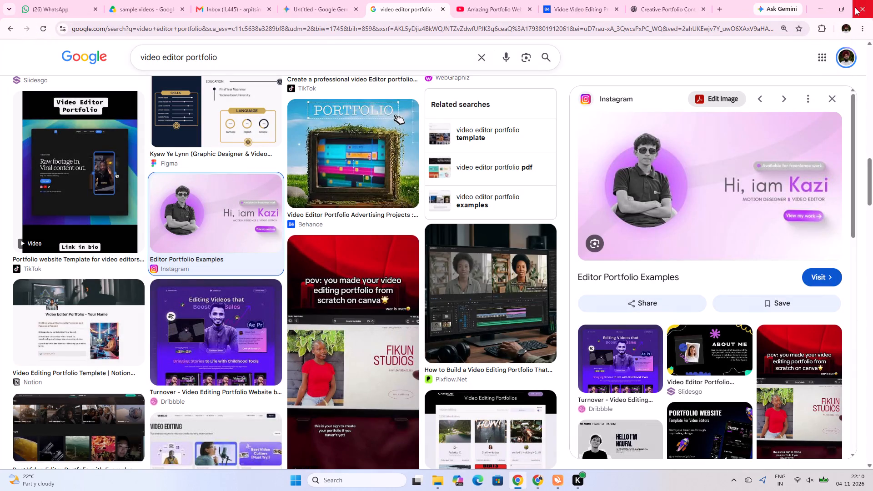